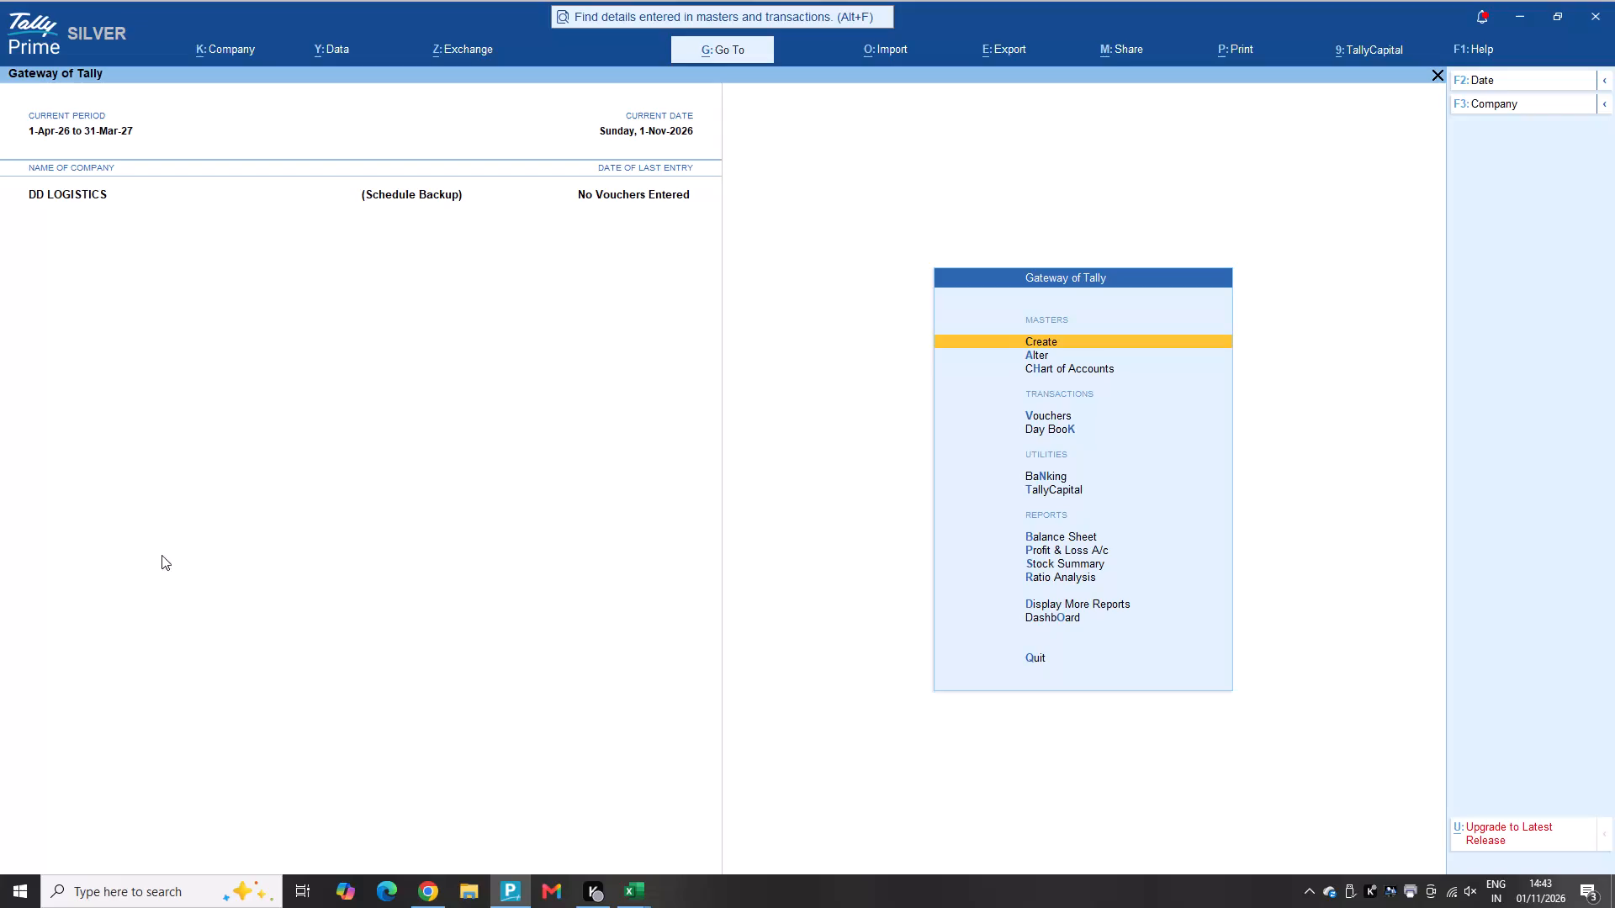
Switch to the Copy of MIS DD Logistics APR.2026-27 workbook in Excel and close it, saving its changes.
{"action": "left_click", "coordinate": [642, 903]}
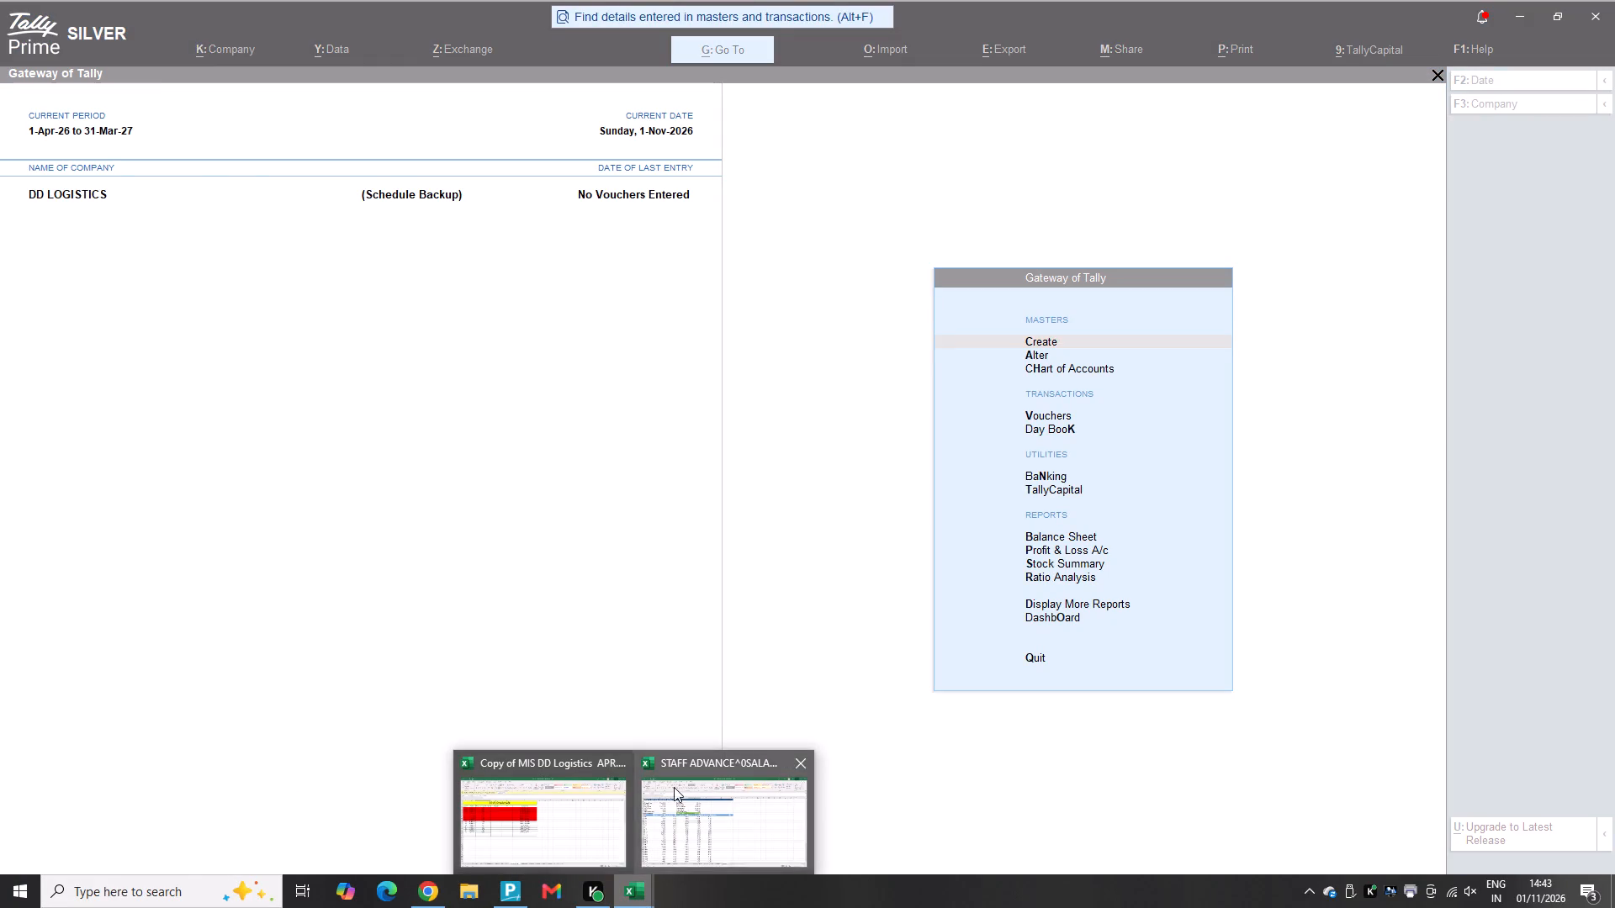
{"action": "left_click", "coordinate": [593, 811]}
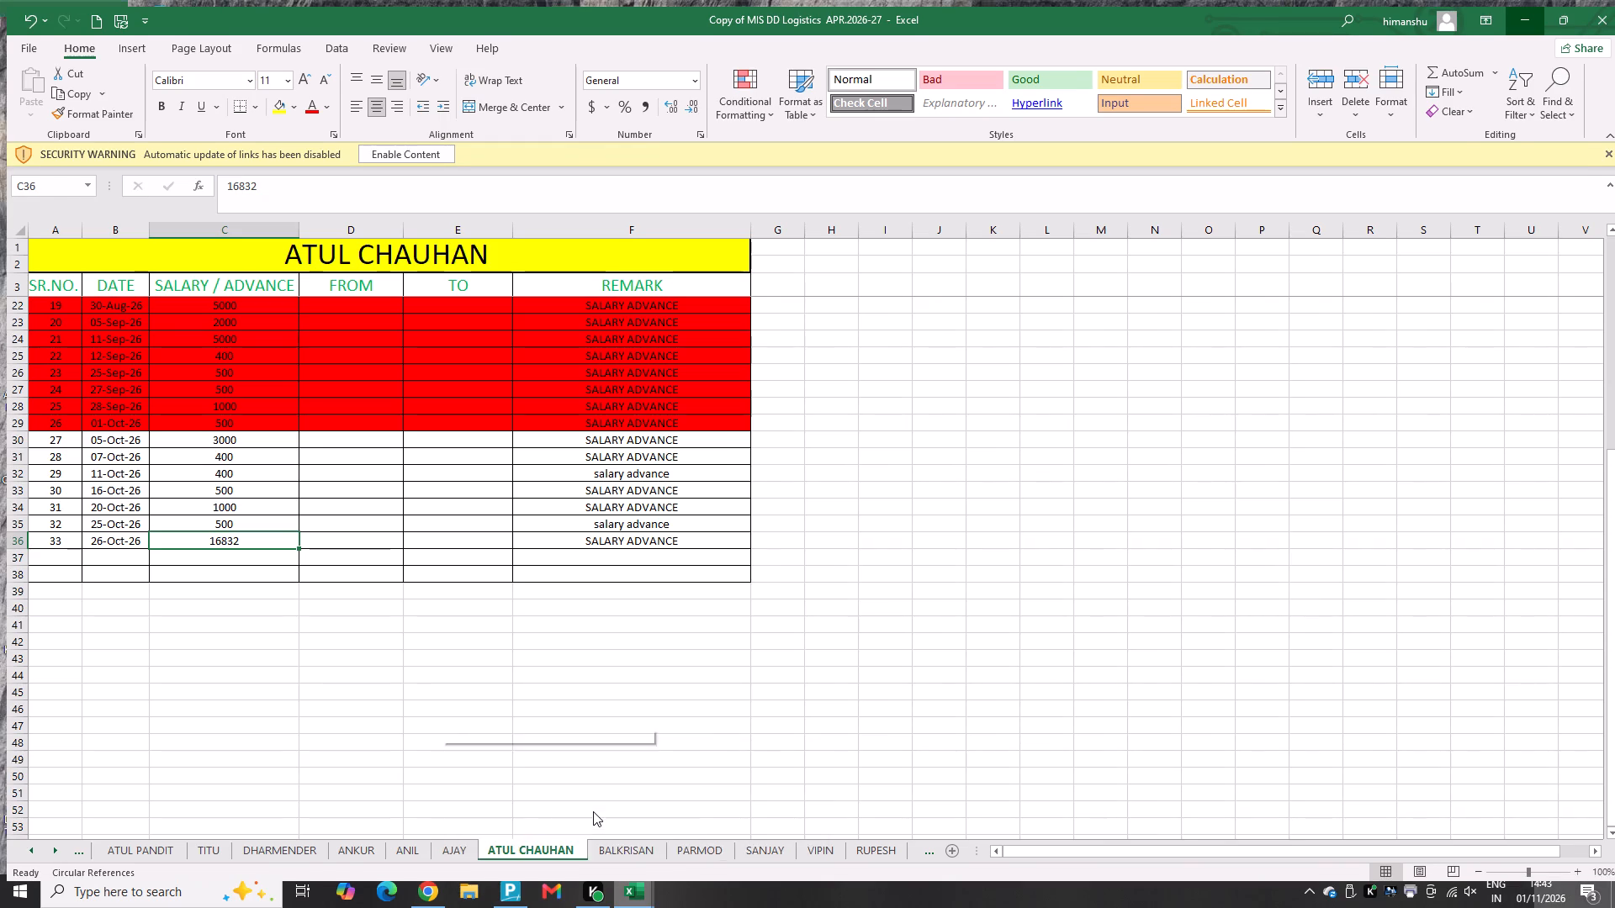
{"action": "scroll", "coordinate": [411, 585], "scroll_direction": "up", "scroll_amount": 2}
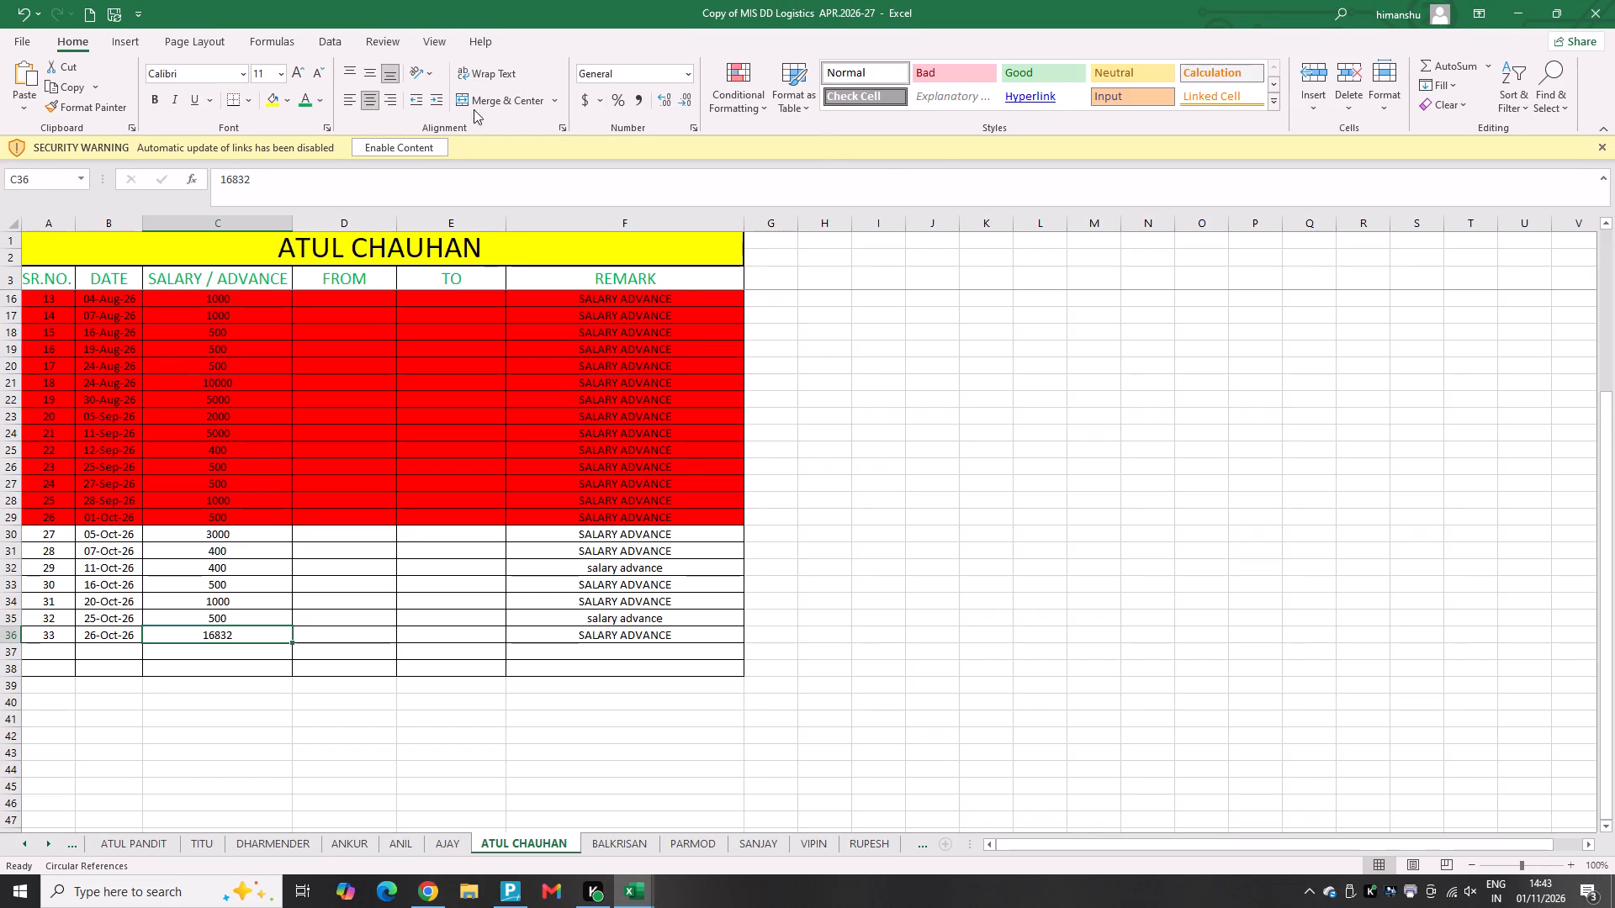
{"action": "left_click", "coordinate": [1604, 15]}
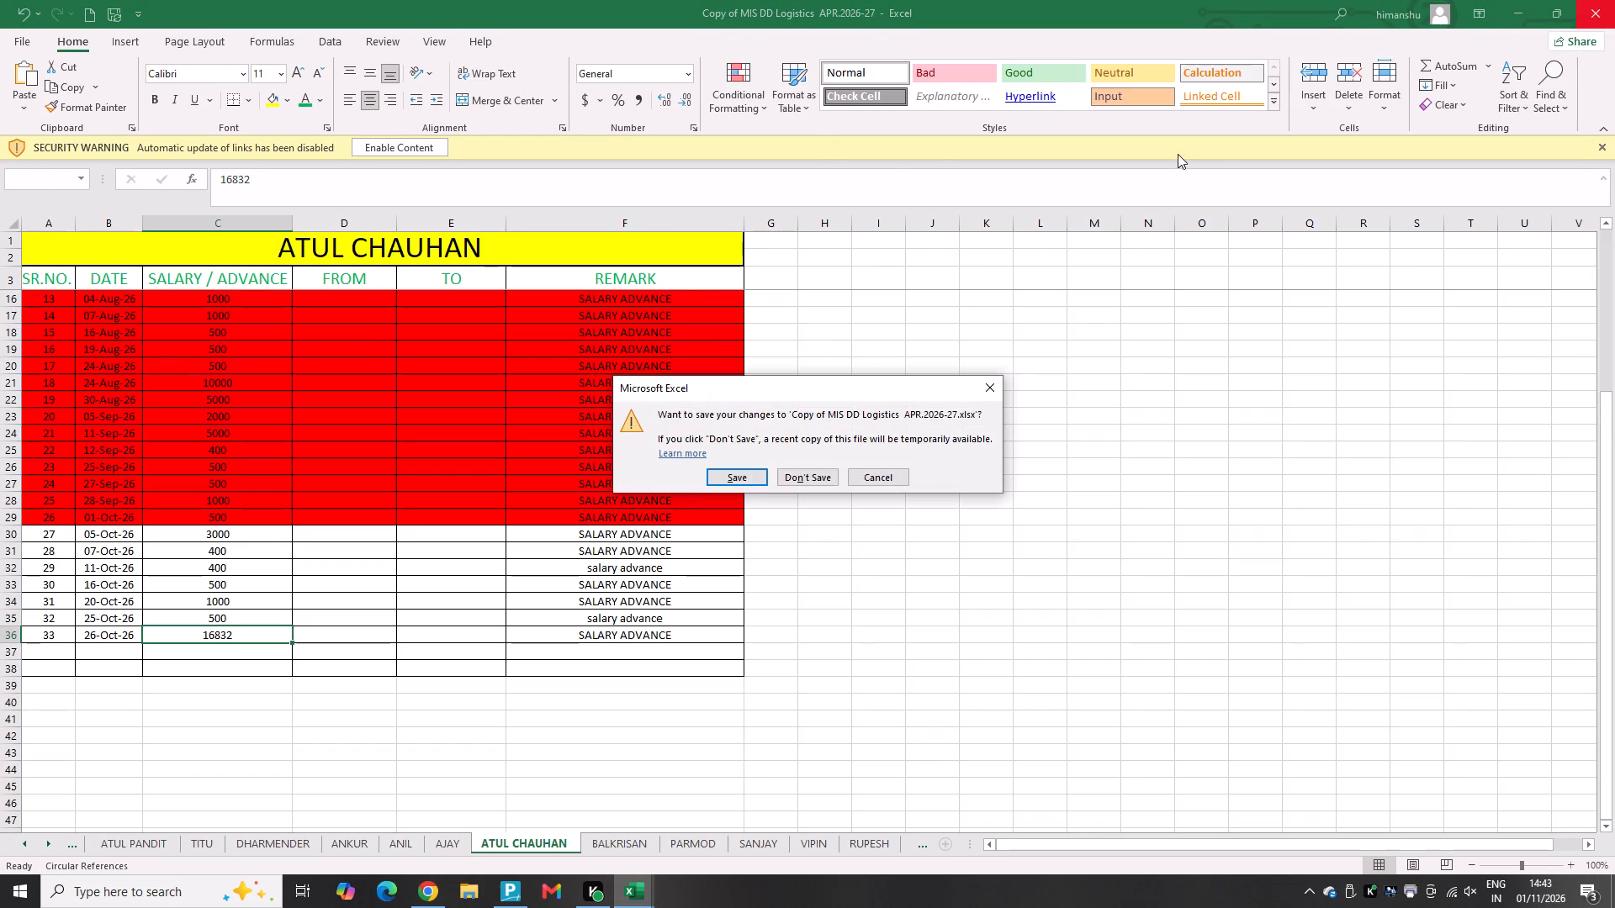
{"action": "left_click", "coordinate": [743, 475]}
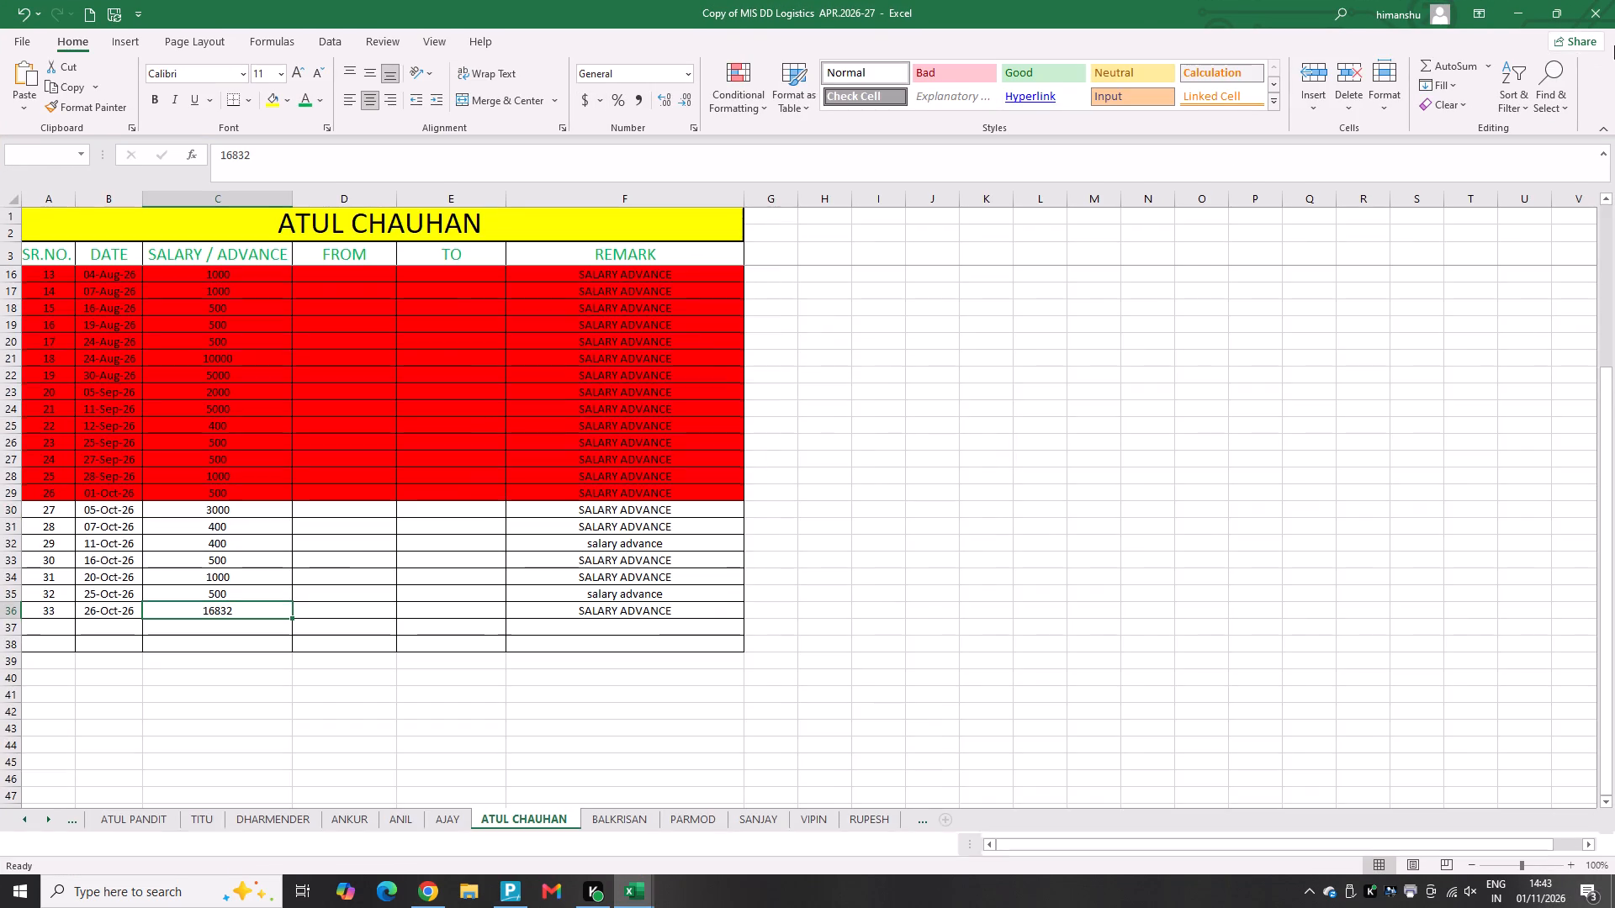
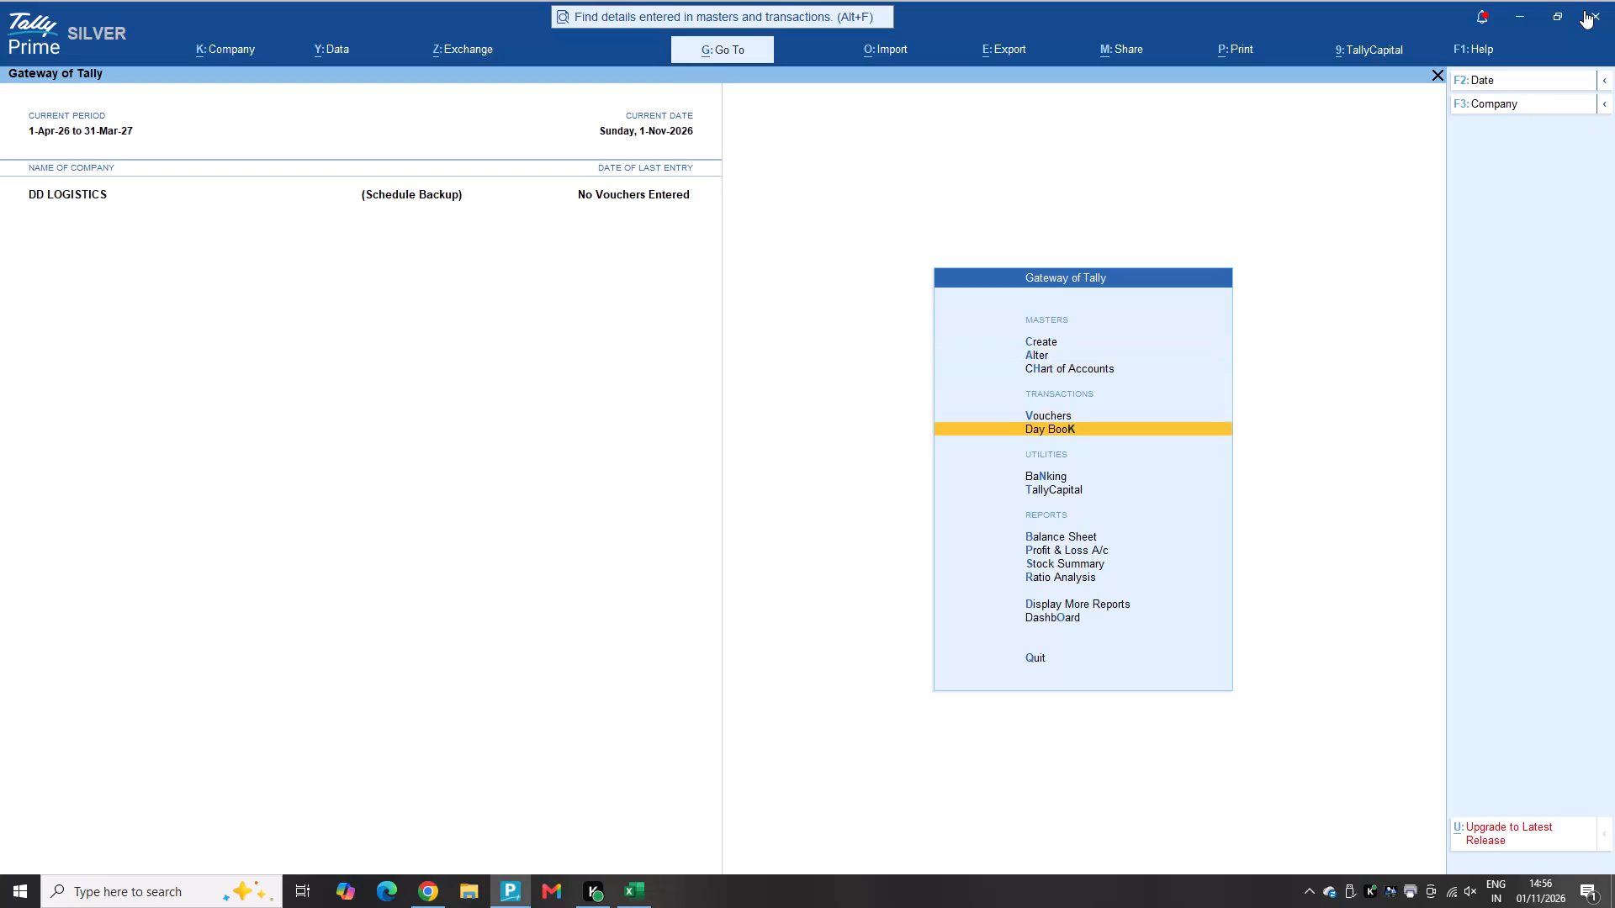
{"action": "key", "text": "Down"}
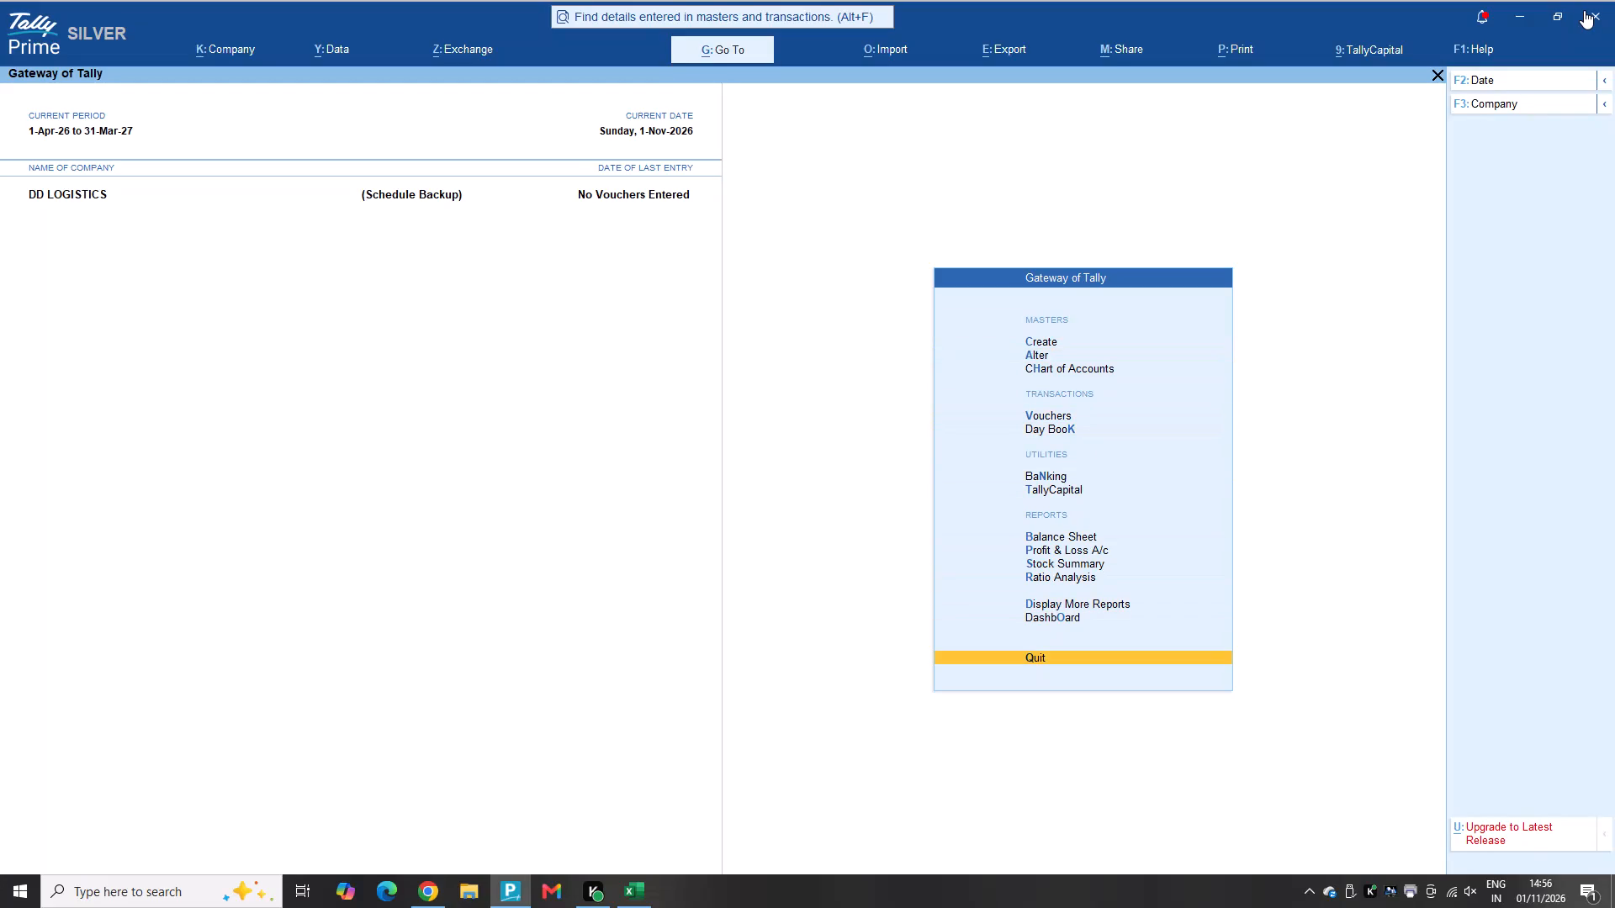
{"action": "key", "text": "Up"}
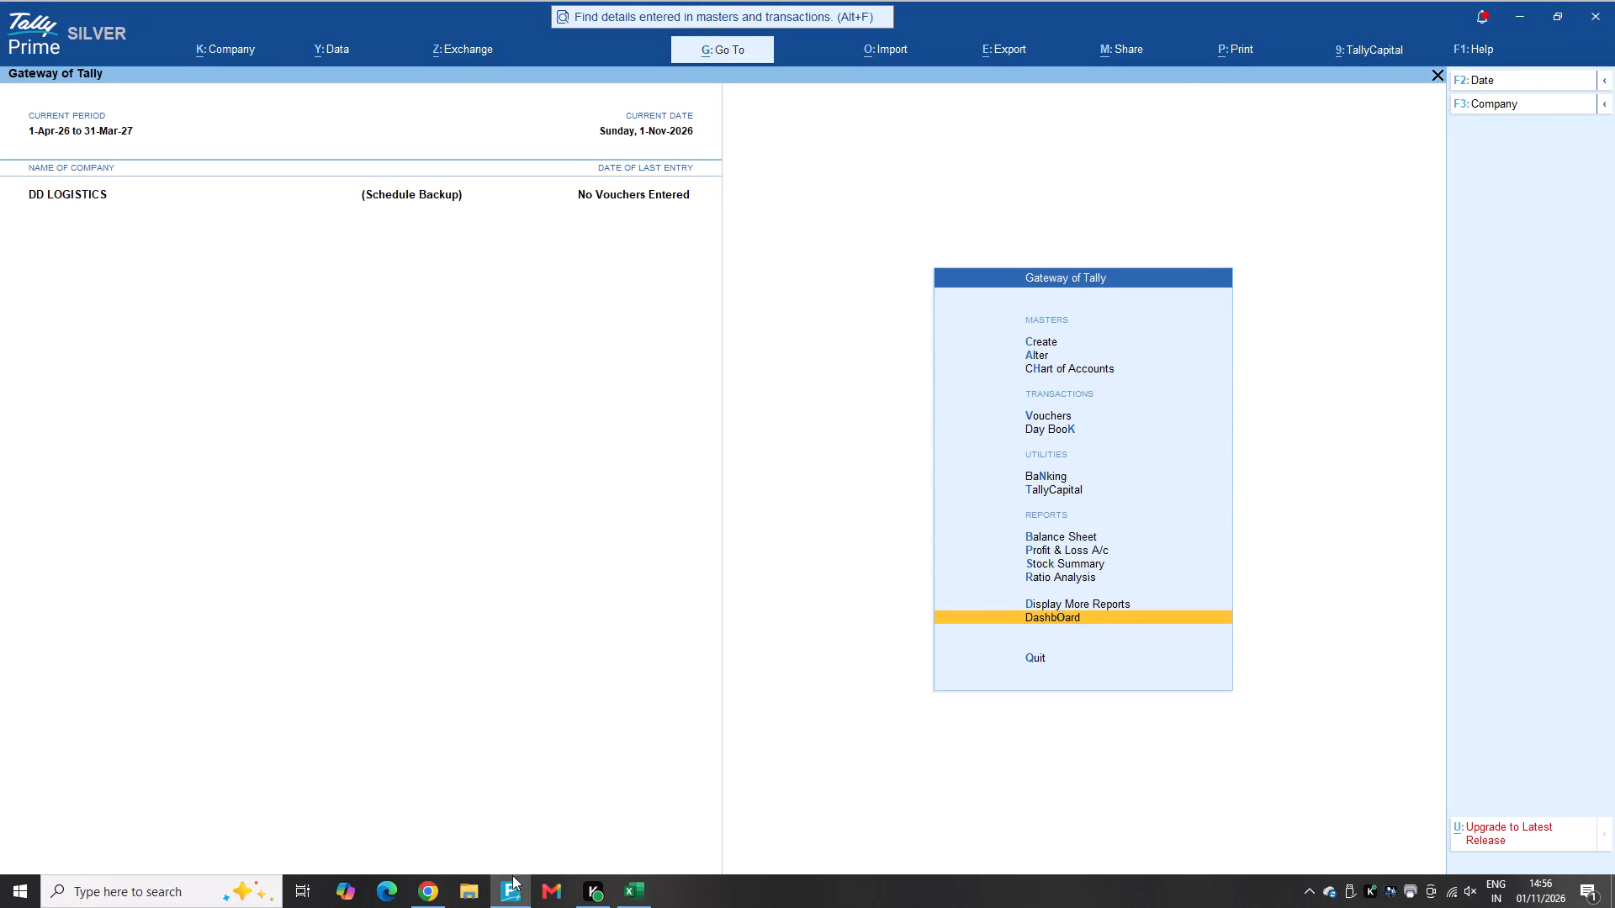
Switch to the staff advance workbook in Excel and review the daily entries on the SANJAY September settlement sheet.
{"action": "left_click", "coordinate": [626, 896]}
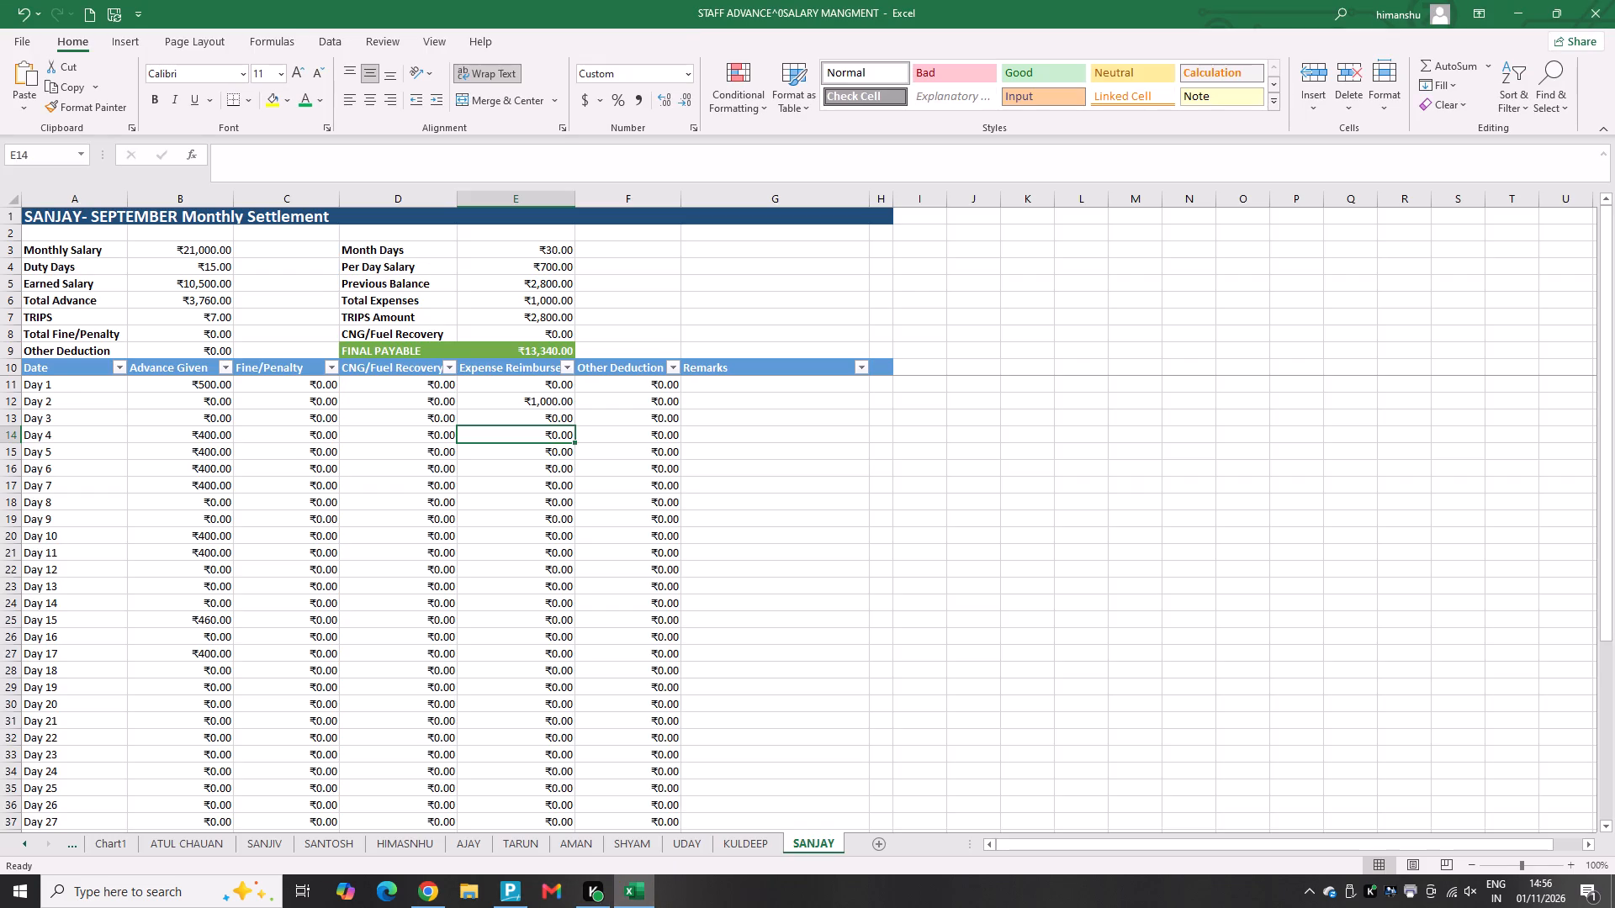
{"action": "scroll", "coordinate": [603, 658], "scroll_direction": "down", "scroll_amount": 6}
{"action": "scroll", "coordinate": [603, 658], "scroll_direction": "up", "scroll_amount": 15}
{"action": "scroll", "coordinate": [496, 538], "scroll_direction": "down", "scroll_amount": 6}
{"action": "scroll", "coordinate": [496, 538], "scroll_direction": "up", "scroll_amount": 18}
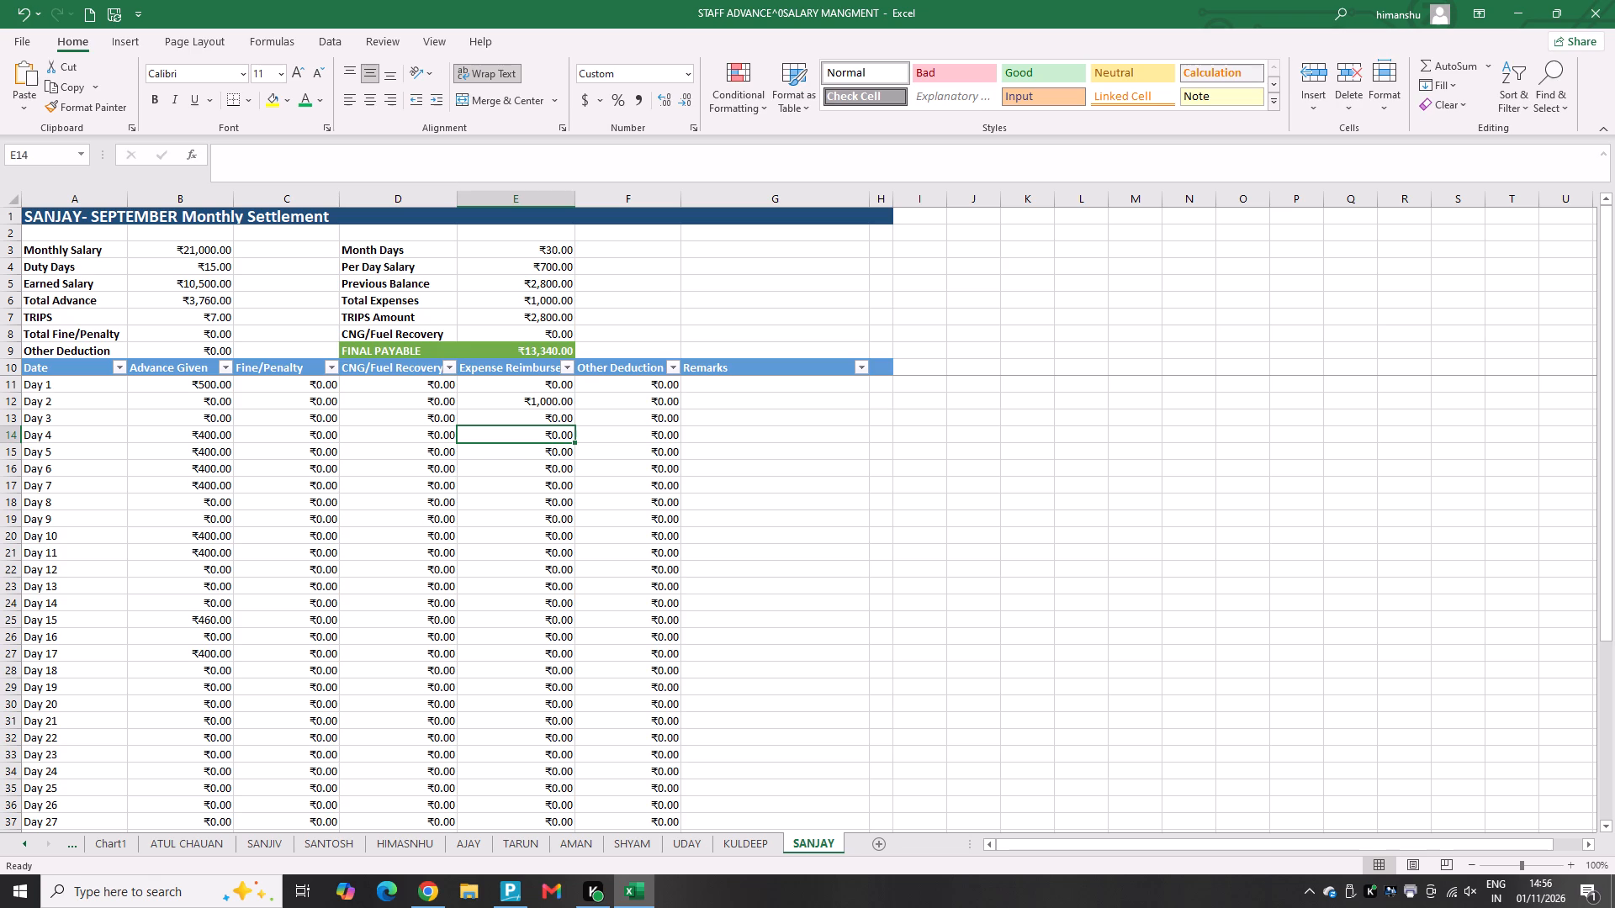
{"action": "scroll", "coordinate": [360, 632], "scroll_direction": "down", "scroll_amount": 5}
{"action": "scroll", "coordinate": [360, 632], "scroll_direction": "up", "scroll_amount": 4}
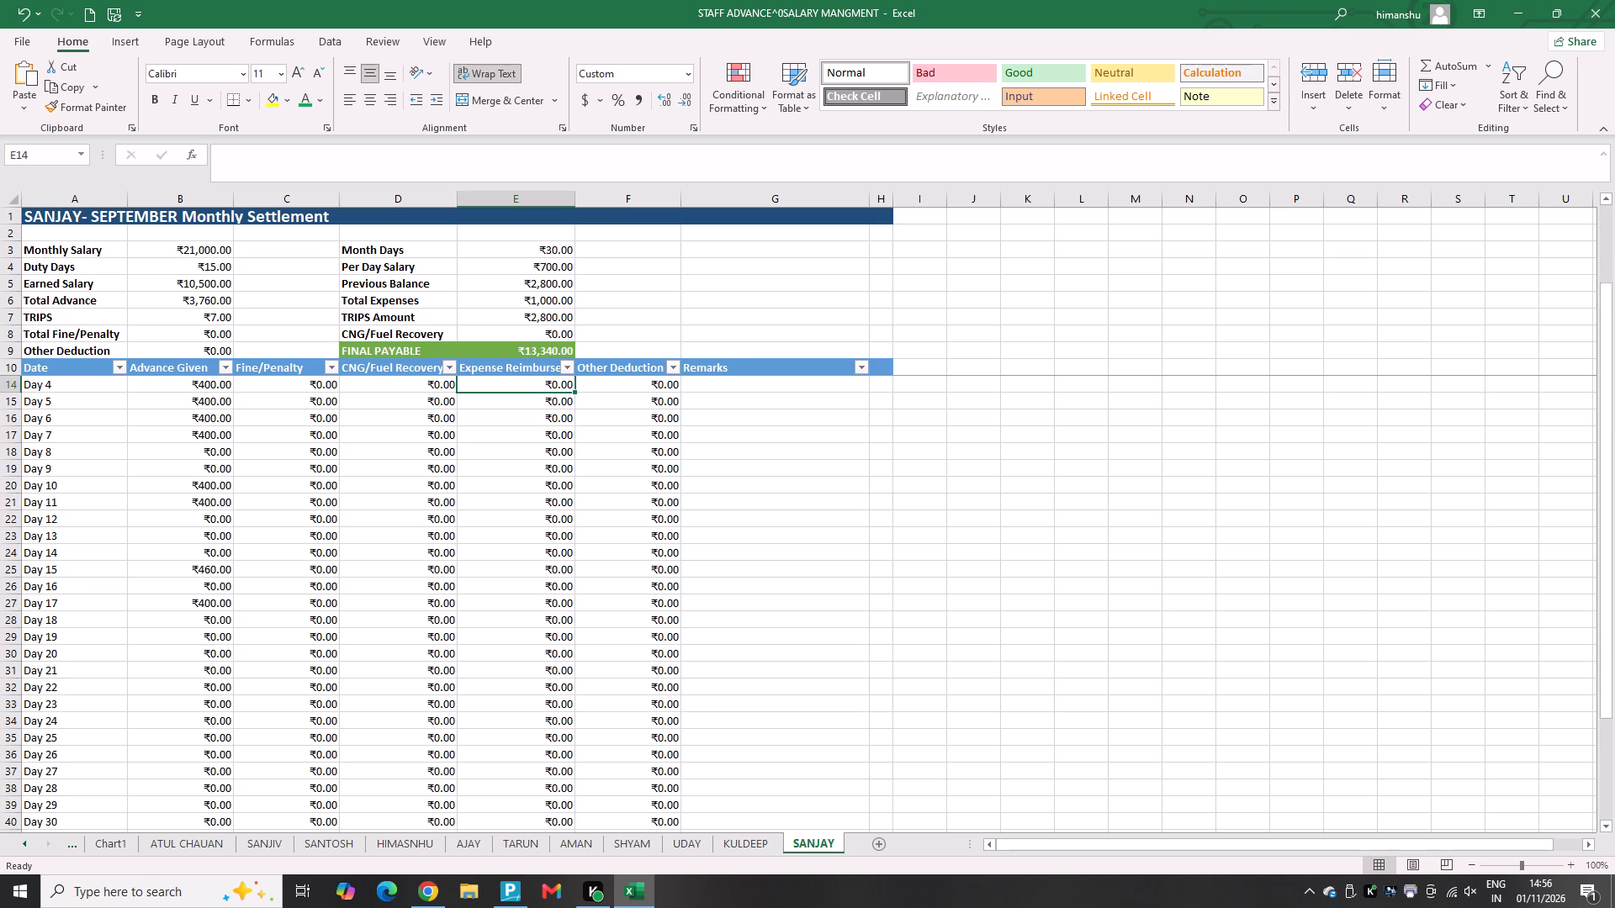
{"action": "scroll", "coordinate": [360, 632], "scroll_direction": "up", "scroll_amount": 5}
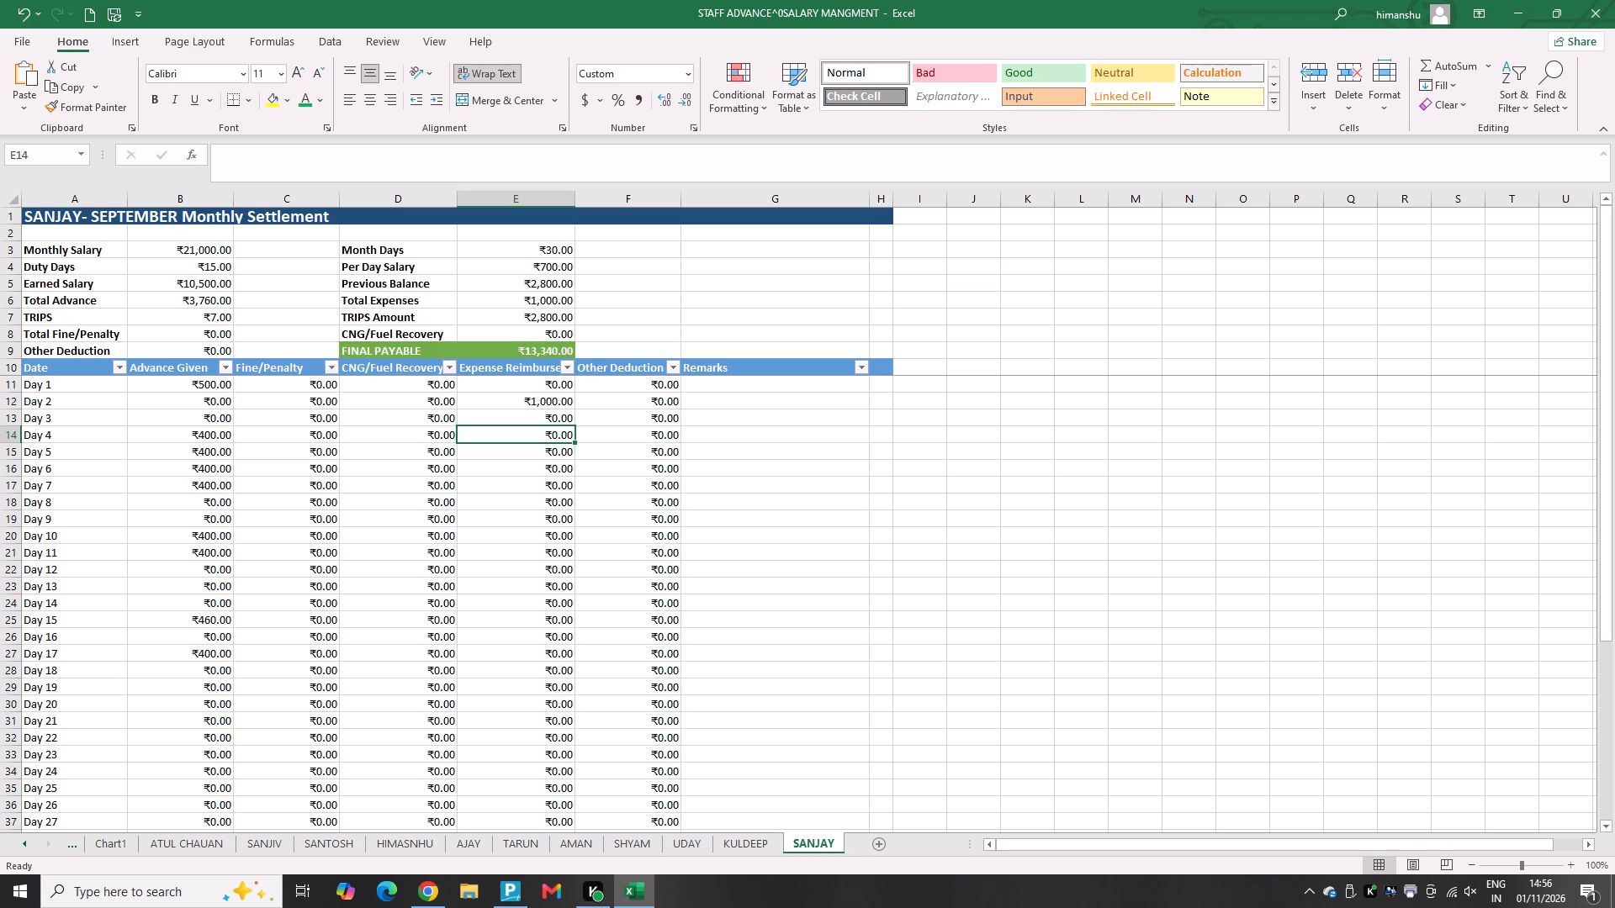
Examine the duty days, per day salary, month days, trips amount and total expenses cells in the SANJAY settlement summary, including their formulas.
{"action": "left_click", "coordinate": [219, 272]}
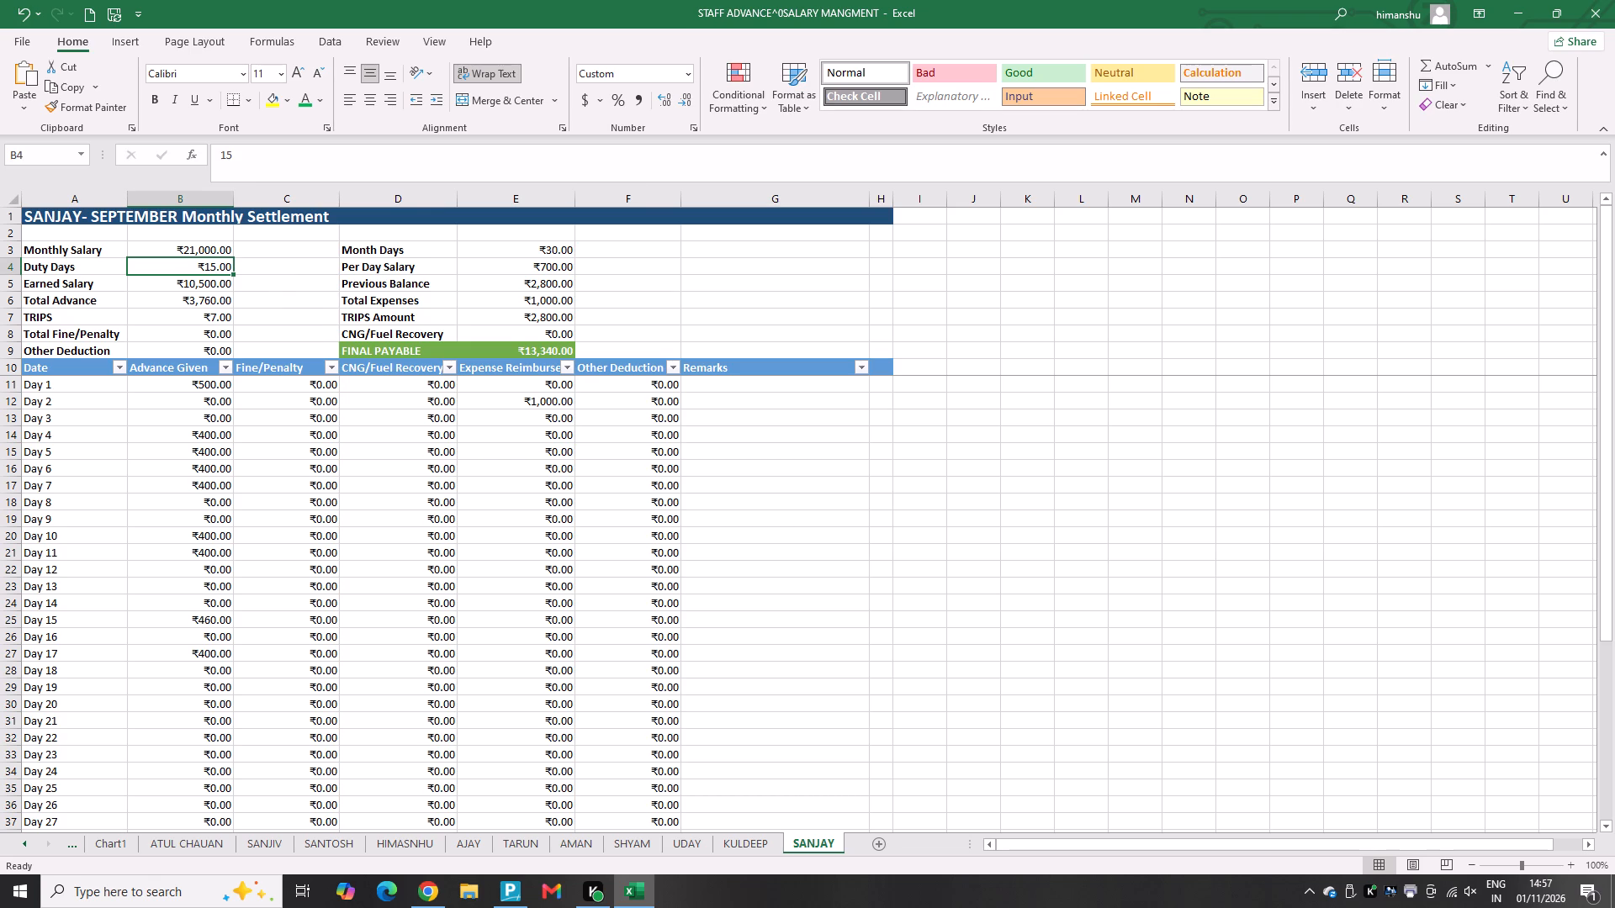
{"action": "left_click", "coordinate": [565, 274]}
{"action": "left_click", "coordinate": [525, 274]}
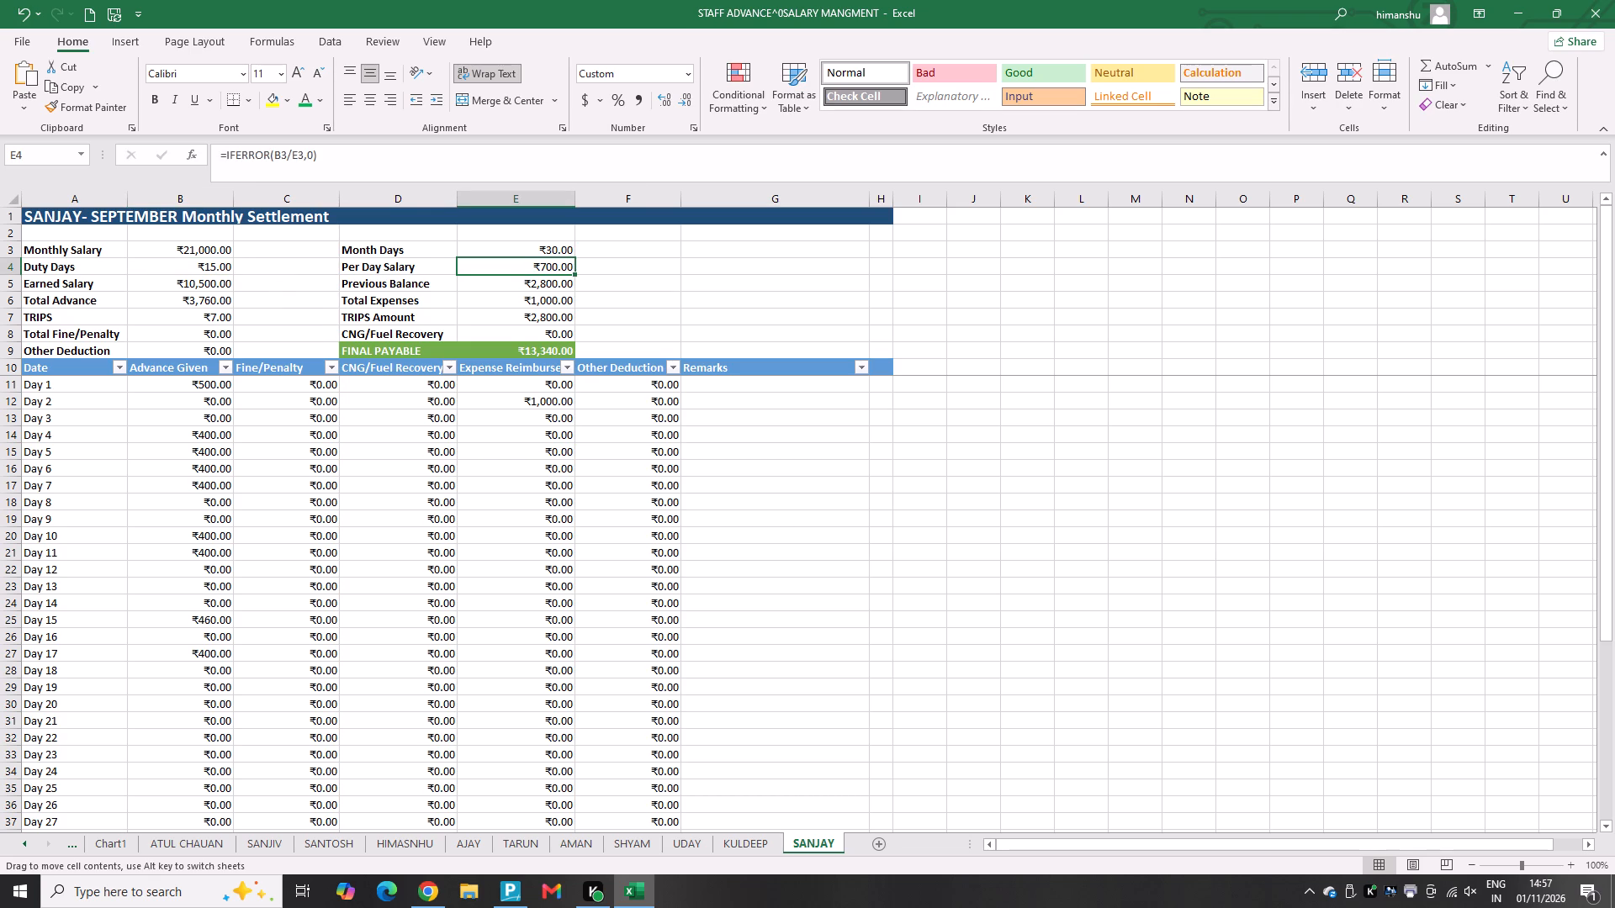
{"action": "left_click", "coordinate": [522, 249]}
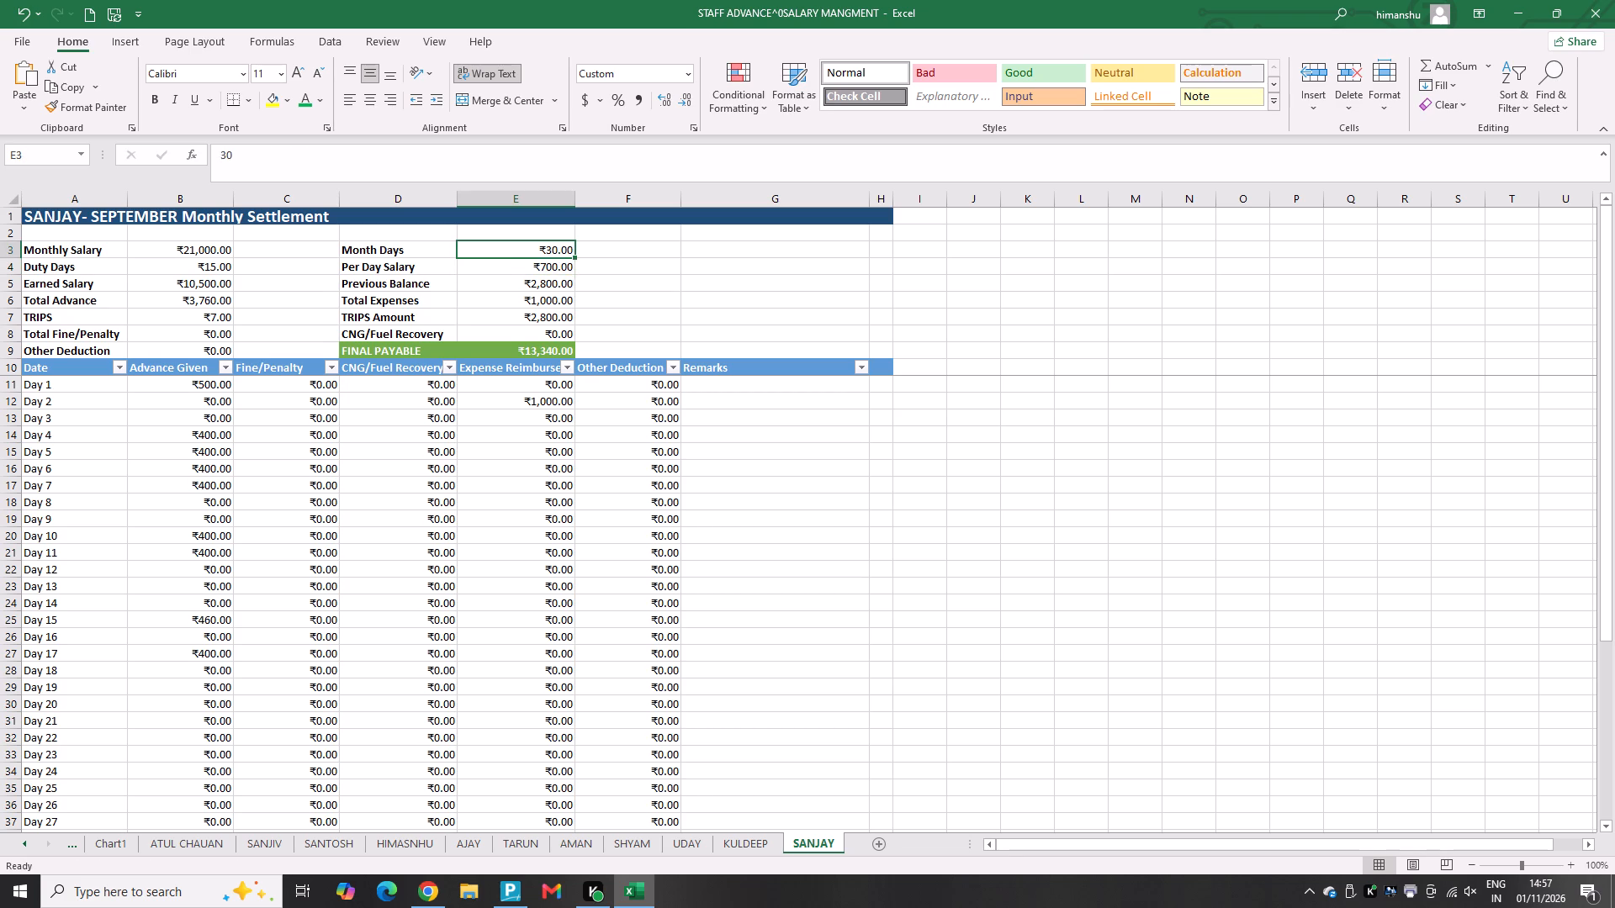
{"action": "left_click", "coordinate": [507, 317]}
{"action": "left_click", "coordinate": [508, 293]}
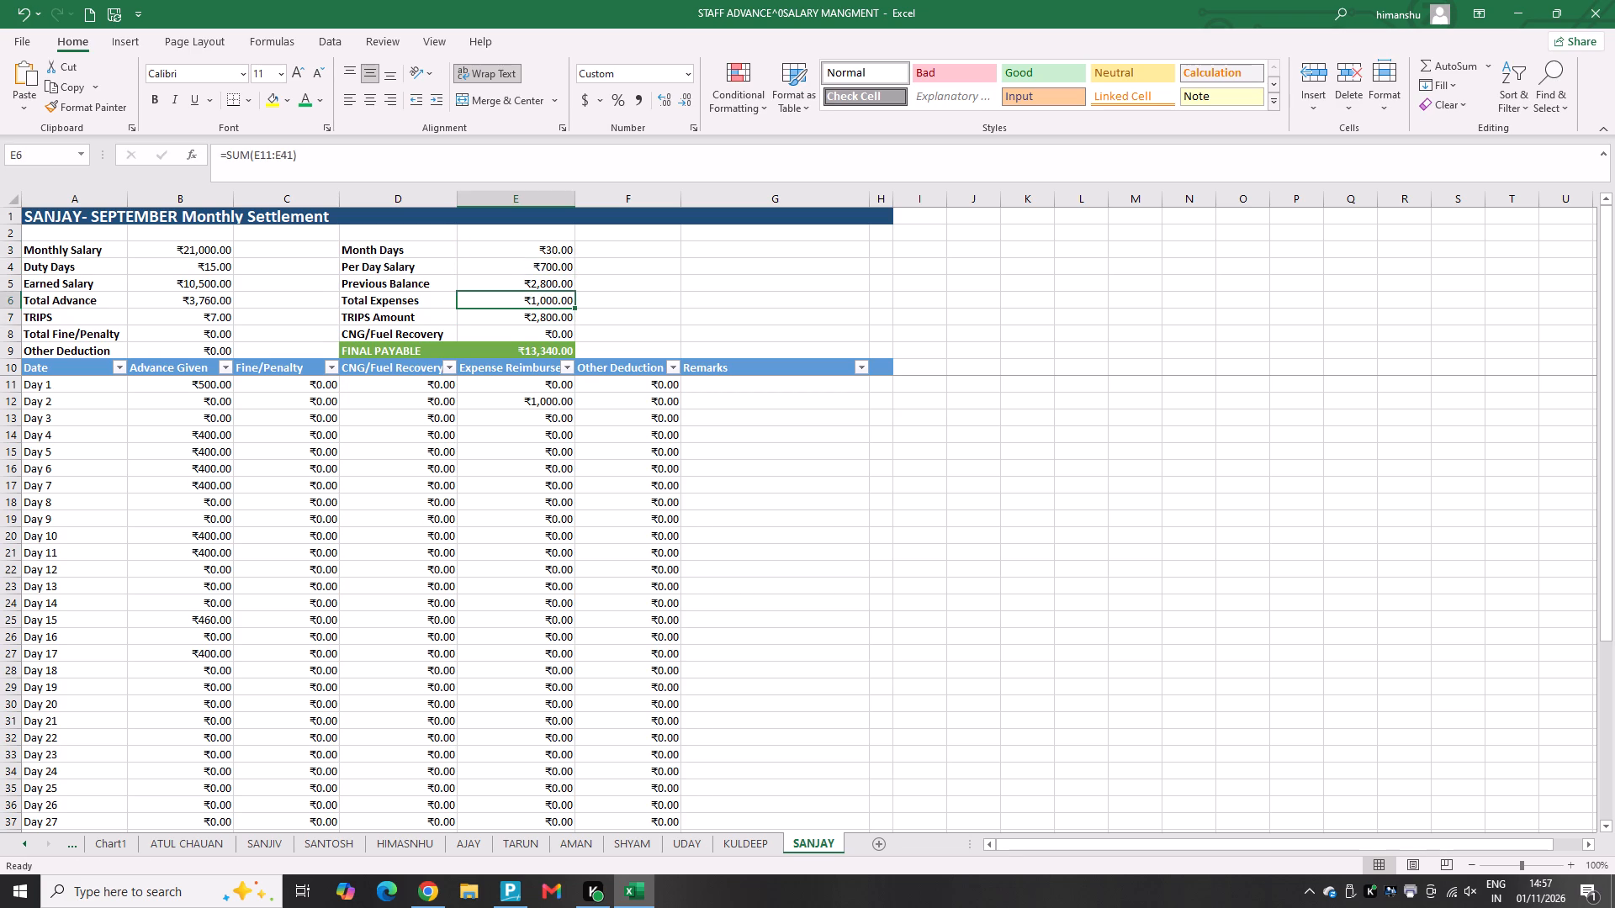
{"action": "scroll", "coordinate": [427, 504], "scroll_direction": "down", "scroll_amount": 8}
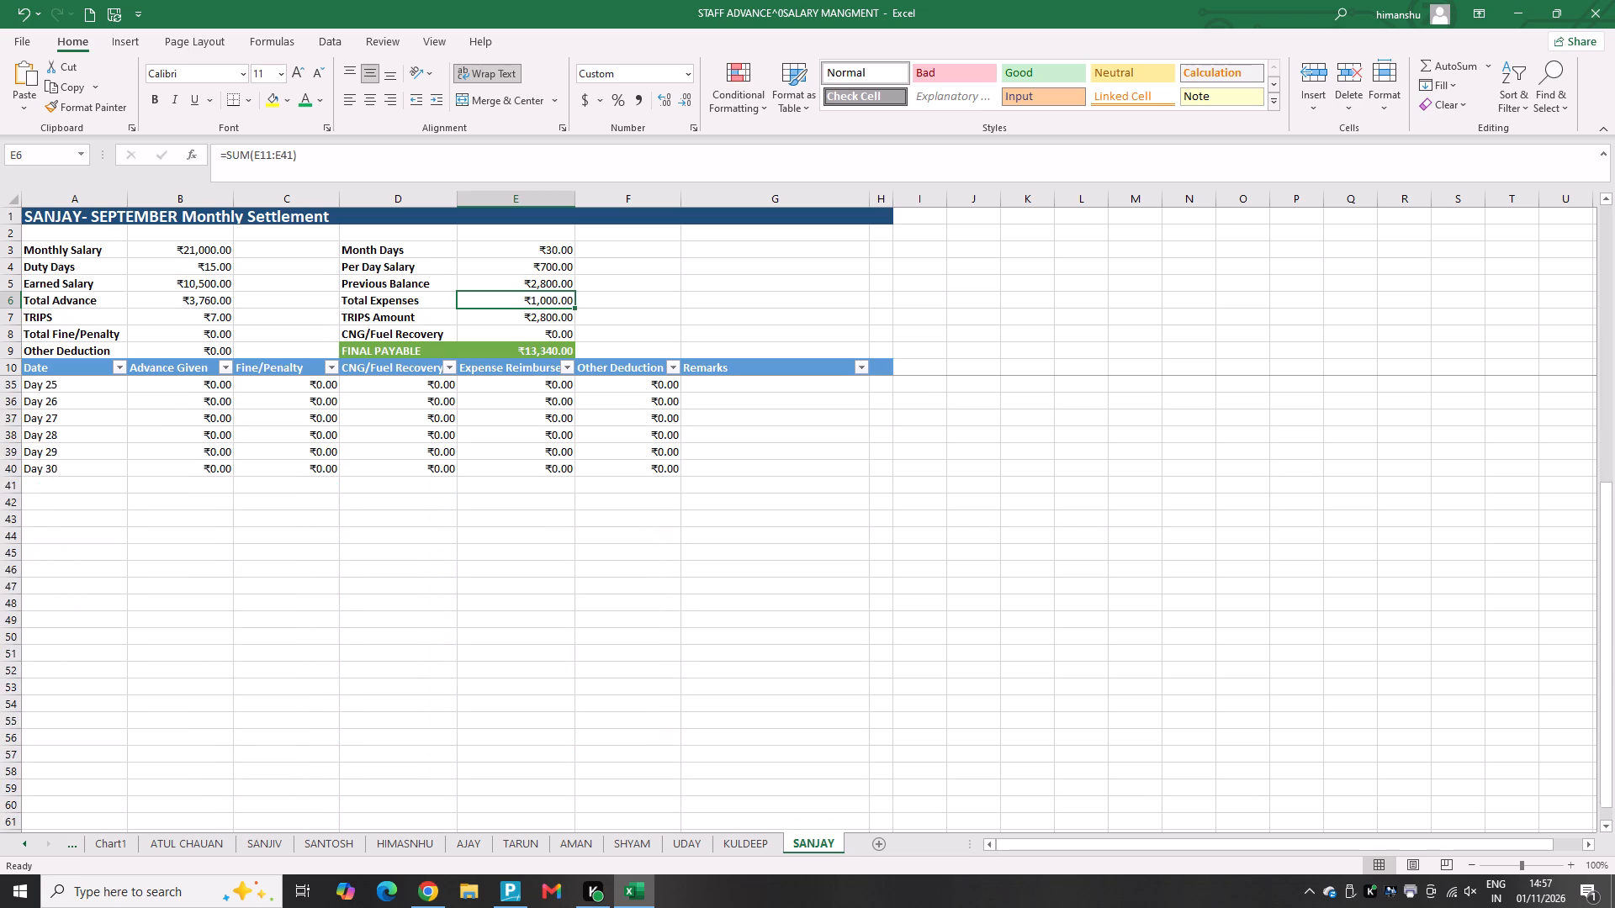
{"action": "scroll", "coordinate": [427, 504], "scroll_direction": "up", "scroll_amount": 20}
{"action": "scroll", "coordinate": [427, 504], "scroll_direction": "up", "scroll_amount": 5}
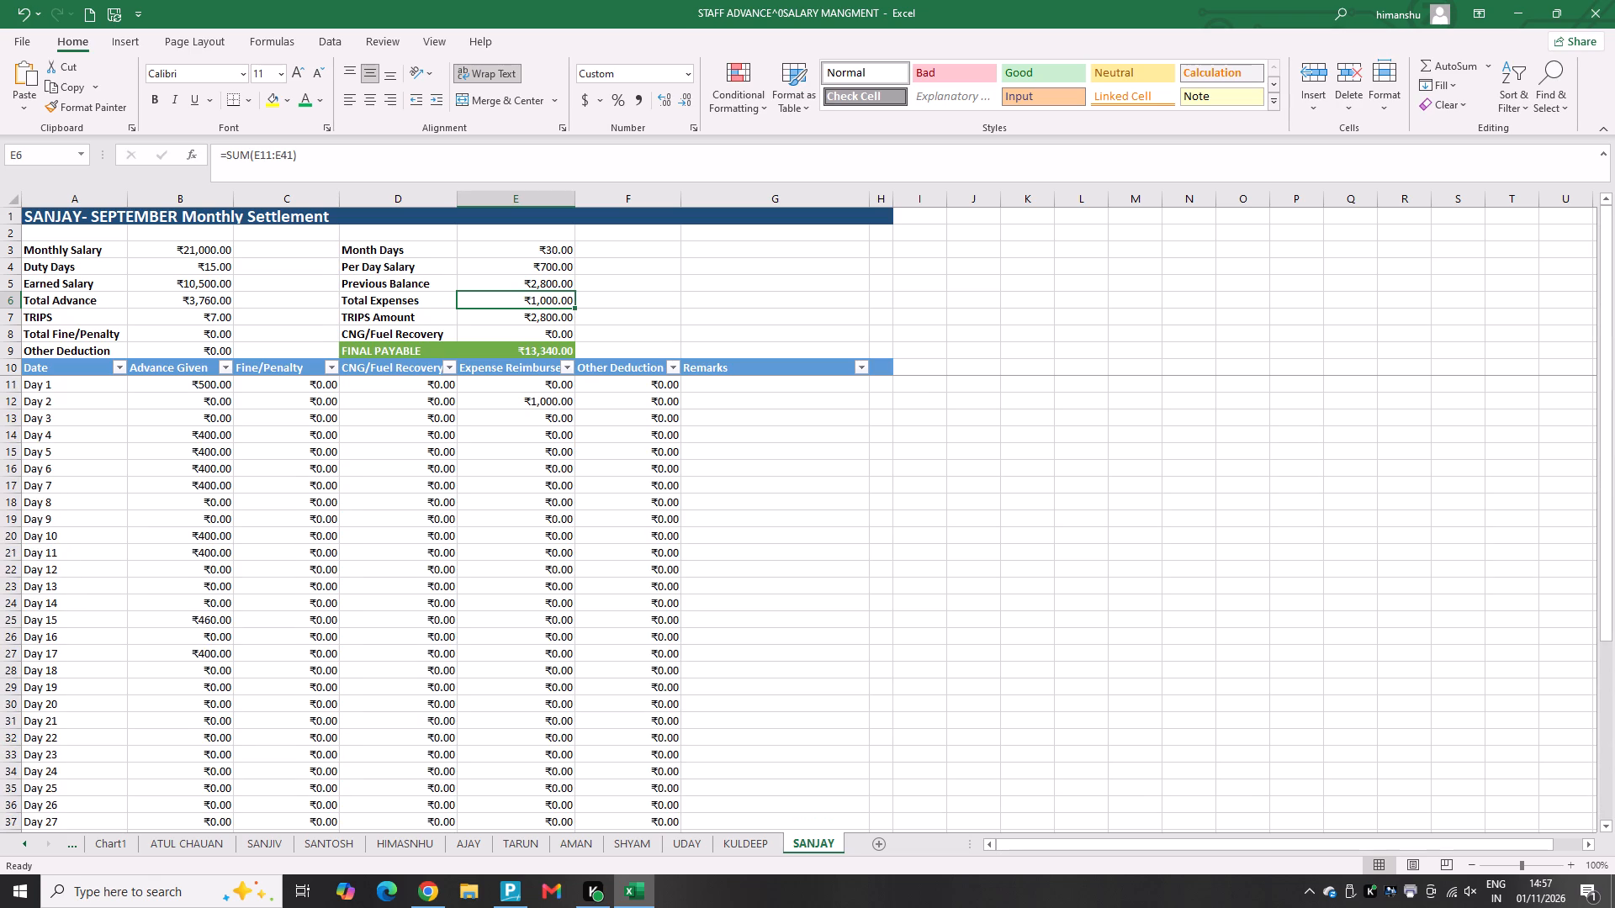
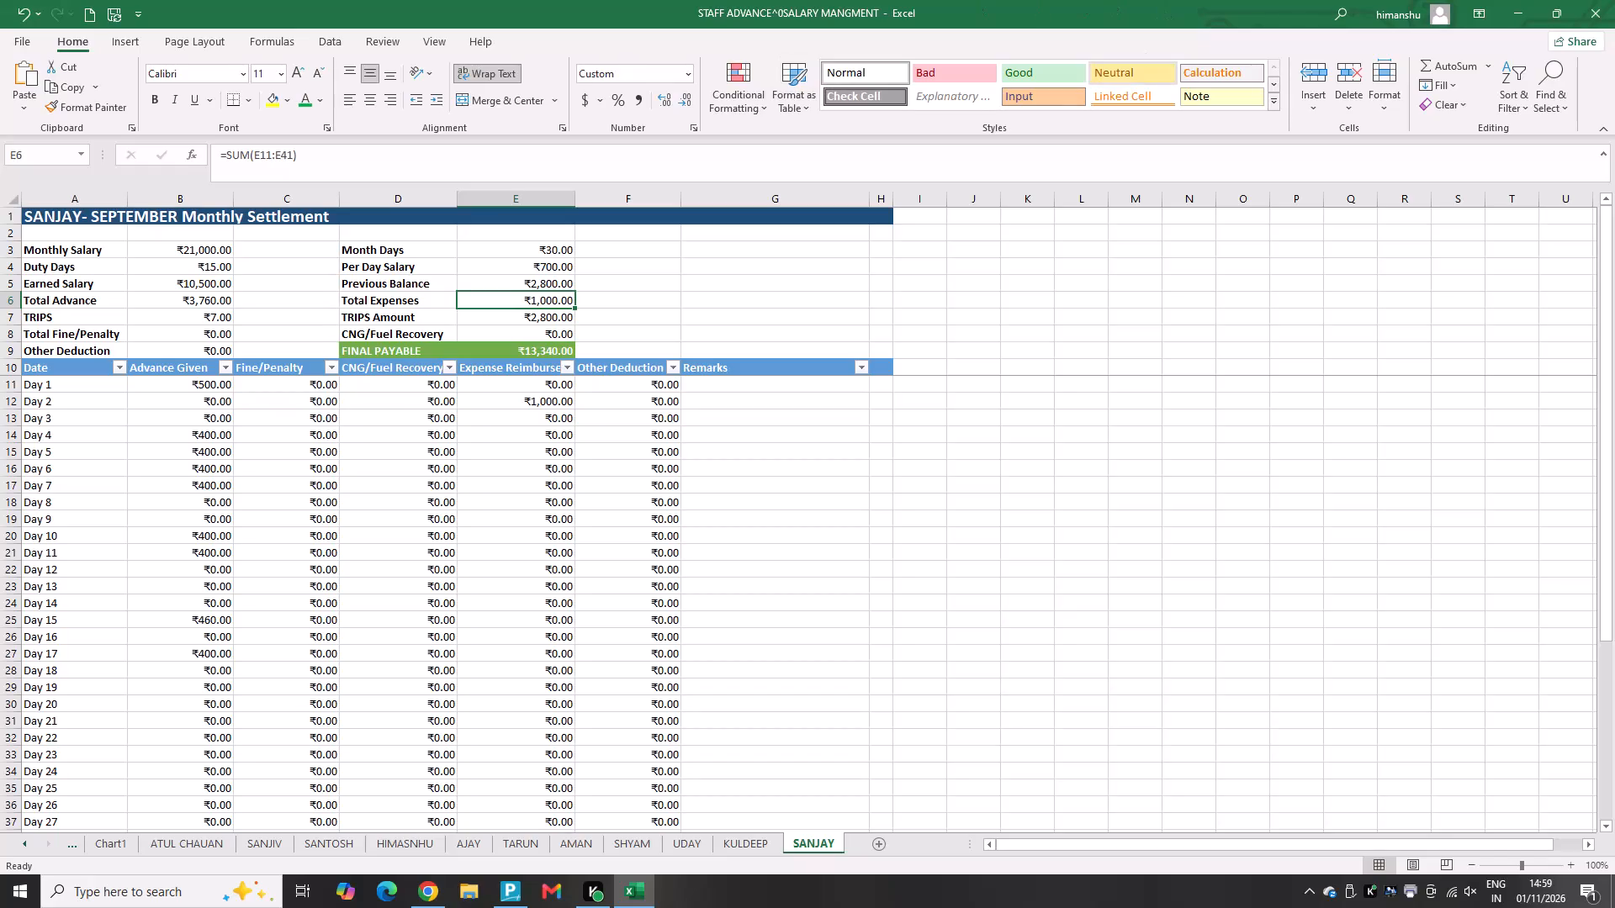
Switch to TallyPrime and look through the types of masters that can be created for DD LOGISTICS.
{"action": "left_click", "coordinate": [500, 885]}
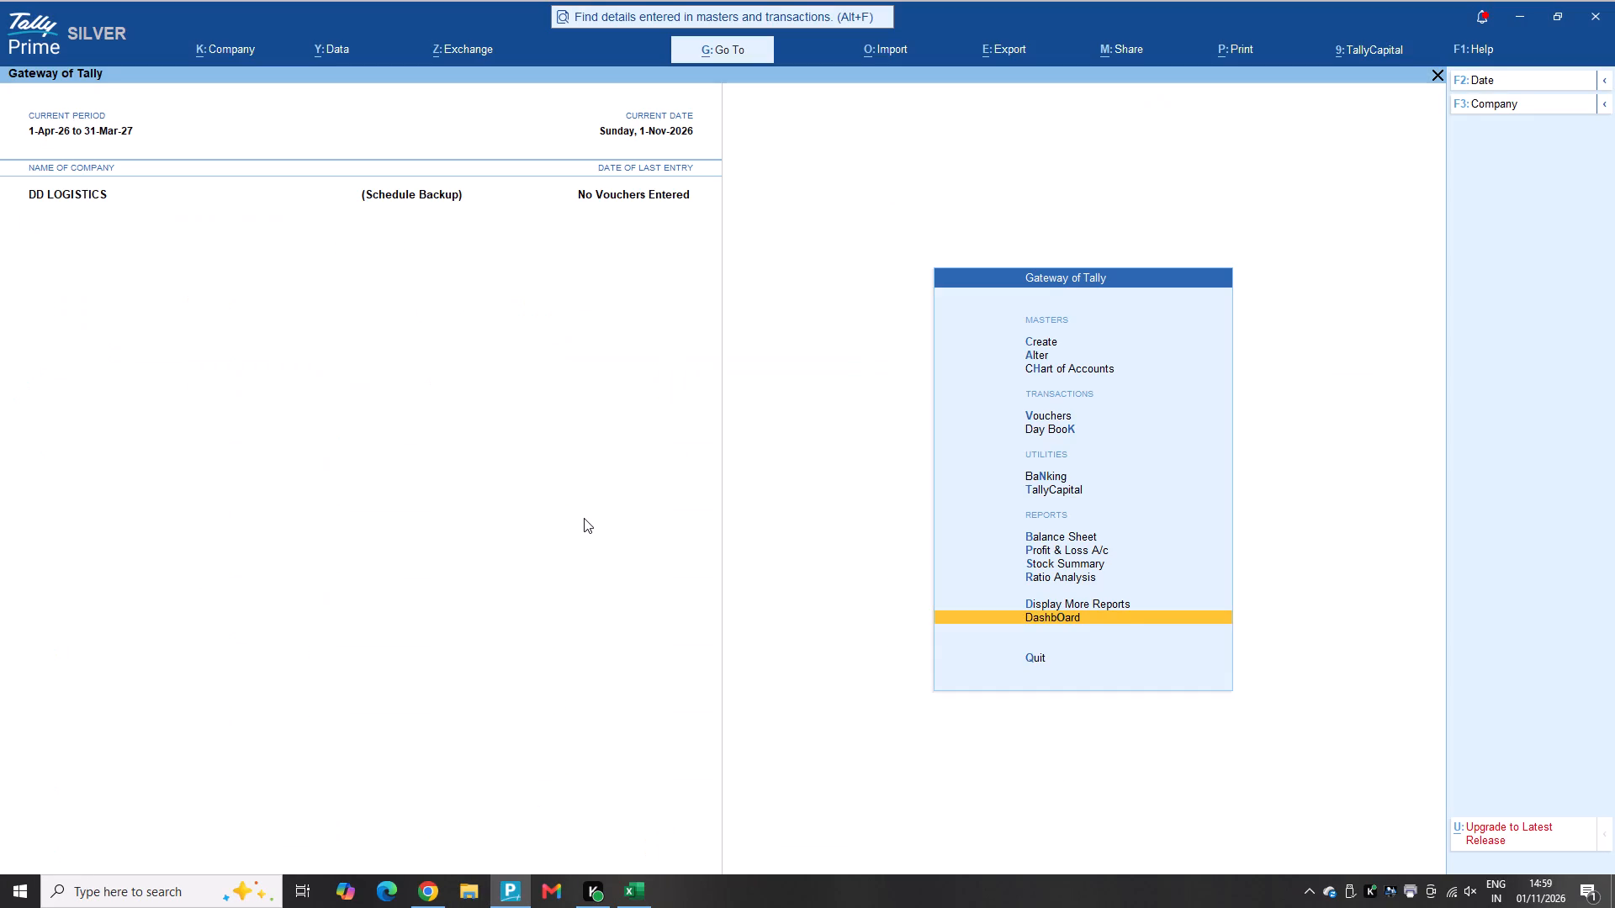
{"action": "key", "text": "Up"}
{"action": "key", "text": "Up"}
{"action": "key", "text": "Up"}
{"action": "key", "text": "Up"}
{"action": "key", "text": "Up"}
{"action": "key", "text": "Up"}
{"action": "key", "text": "Up"}
{"action": "key", "text": "Up"}
{"action": "key", "text": "Up"}
{"action": "key", "text": "Up"}
{"action": "key", "text": "Up"}
{"action": "key", "text": "Up"}
{"action": "key", "text": "Up"}
{"action": "key", "text": "Up"}
{"action": "key", "text": "Up"}
{"action": "key", "text": "Up"}
{"action": "key", "text": "Up"}
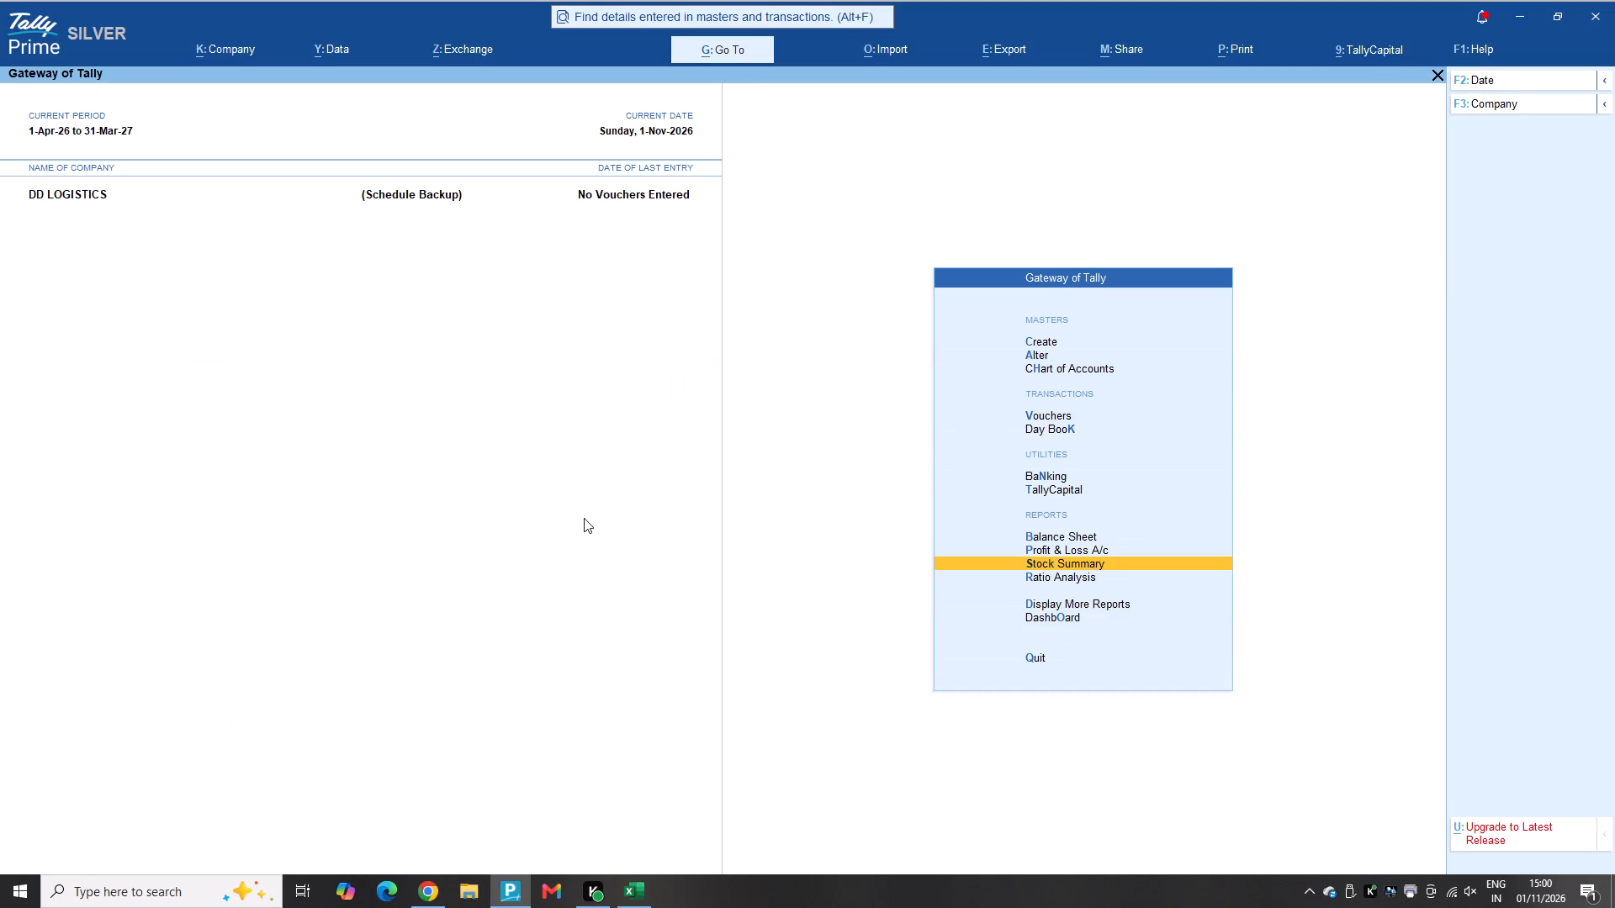
{"action": "key", "text": "Up"}
{"action": "key", "text": "Up"}
{"action": "key", "text": "Up"}
{"action": "key", "text": "Up"}
{"action": "key", "text": "Up"}
{"action": "key", "text": "Up"}
{"action": "key", "text": "Up"}
{"action": "key", "text": "Up"}
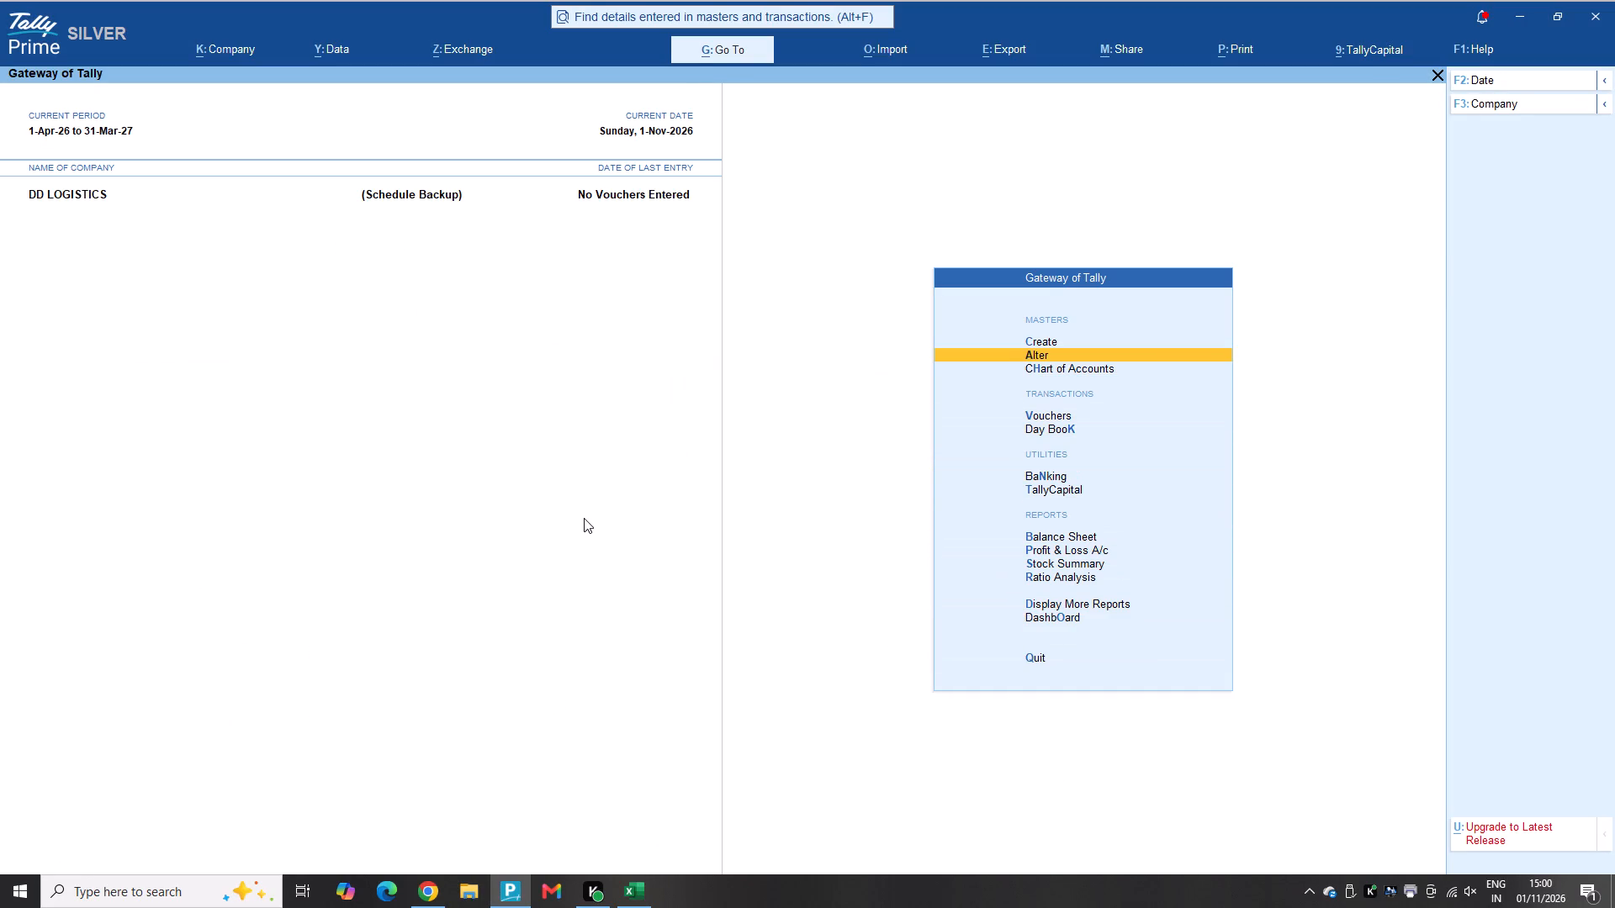
{"action": "key", "text": "Up"}
{"action": "key", "text": "Return"}
{"action": "key", "text": "Down"}
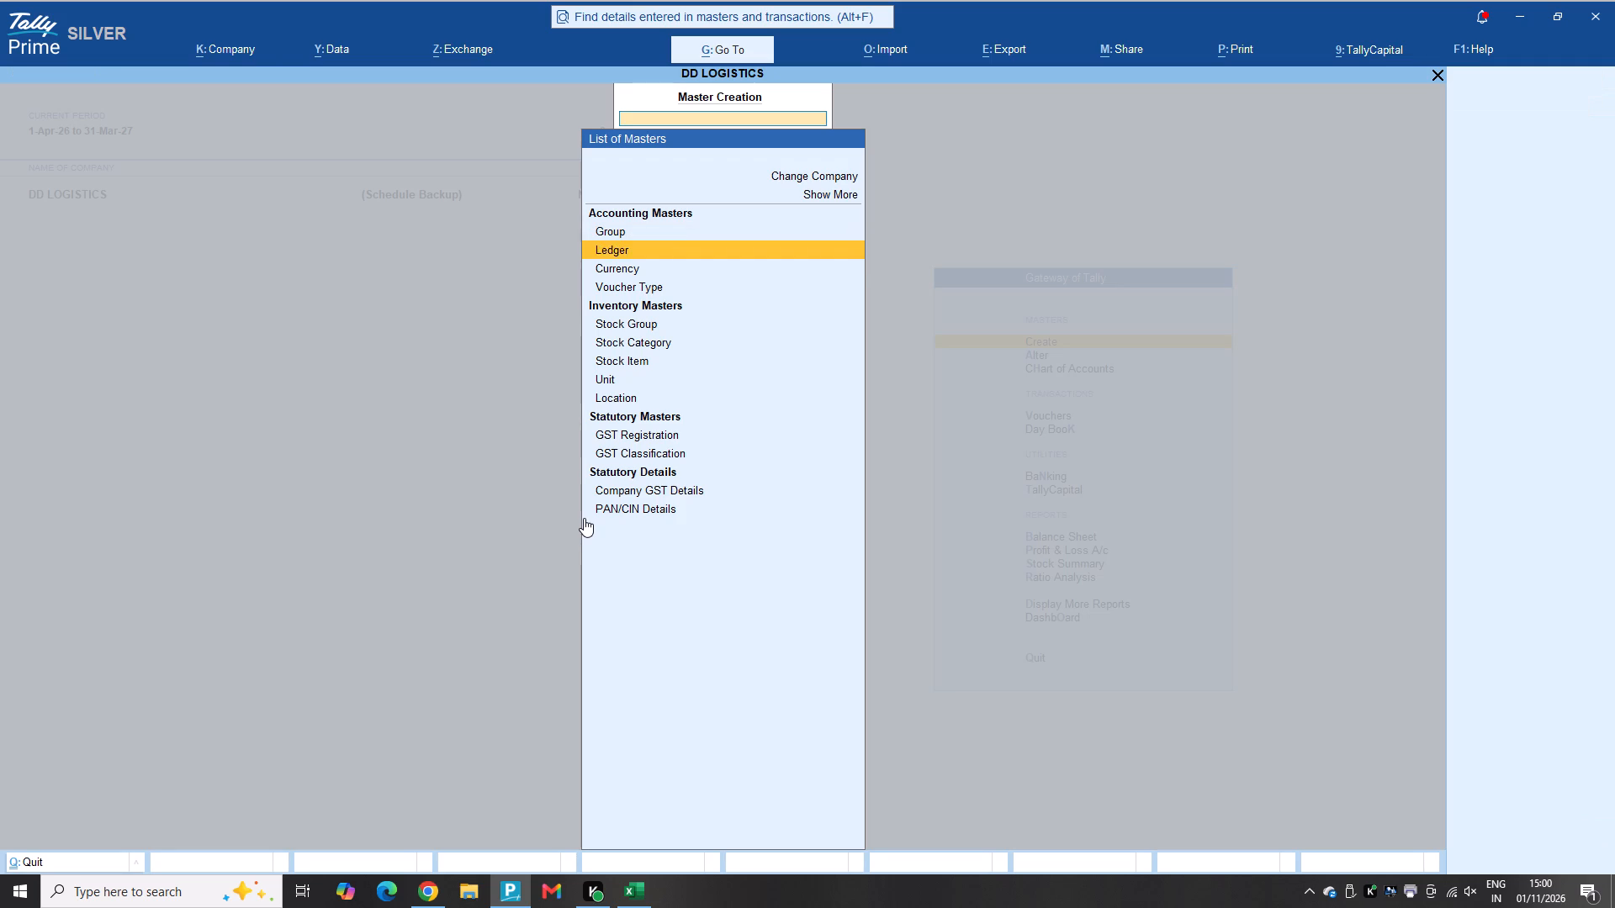
{"action": "key", "text": "Down"}
{"action": "key", "text": "Down"}
{"action": "key", "text": "Down"}
{"action": "key", "text": "Down"}
{"action": "key", "text": "Down"}
{"action": "key", "text": "Down"}
{"action": "key", "text": "Down"}
{"action": "key", "text": "Down"}
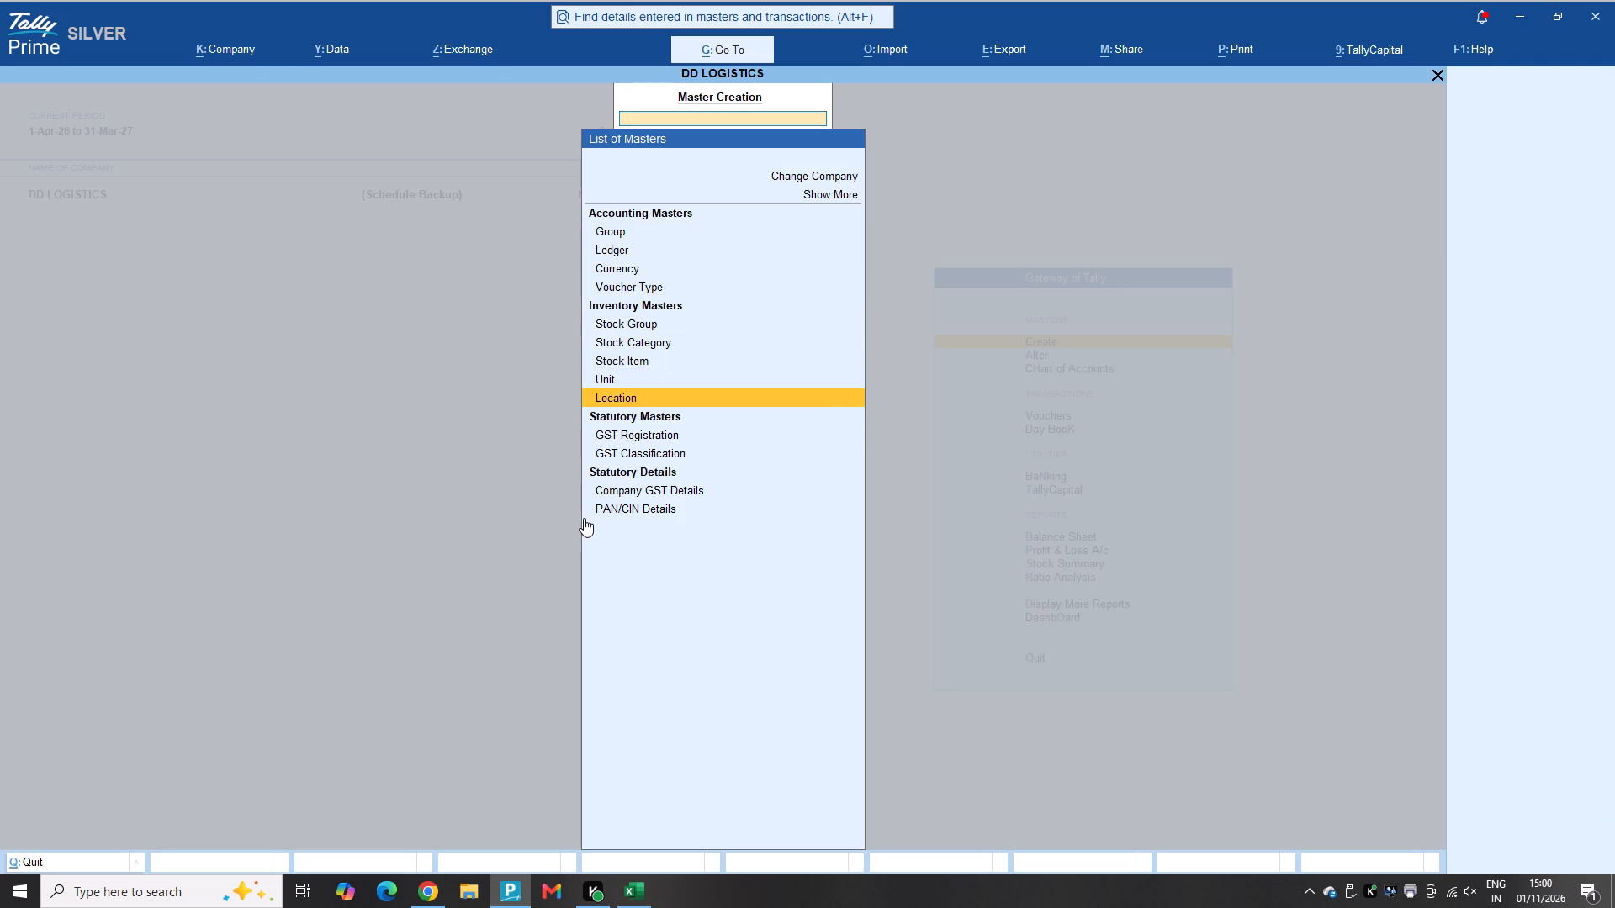
{"action": "key", "text": "Down"}
{"action": "key", "text": "Down"}
{"action": "key", "text": "Down"}
{"action": "key", "text": "Up"}
{"action": "key", "text": "Up"}
{"action": "key", "text": "Up"}
{"action": "key", "text": "Up"}
{"action": "key", "text": "Up"}
{"action": "key", "text": "Up"}
{"action": "key", "text": "Up"}
{"action": "key", "text": "Up"}
{"action": "key", "text": "Up"}
{"action": "key", "text": "Up"}
{"action": "key", "text": "Up"}
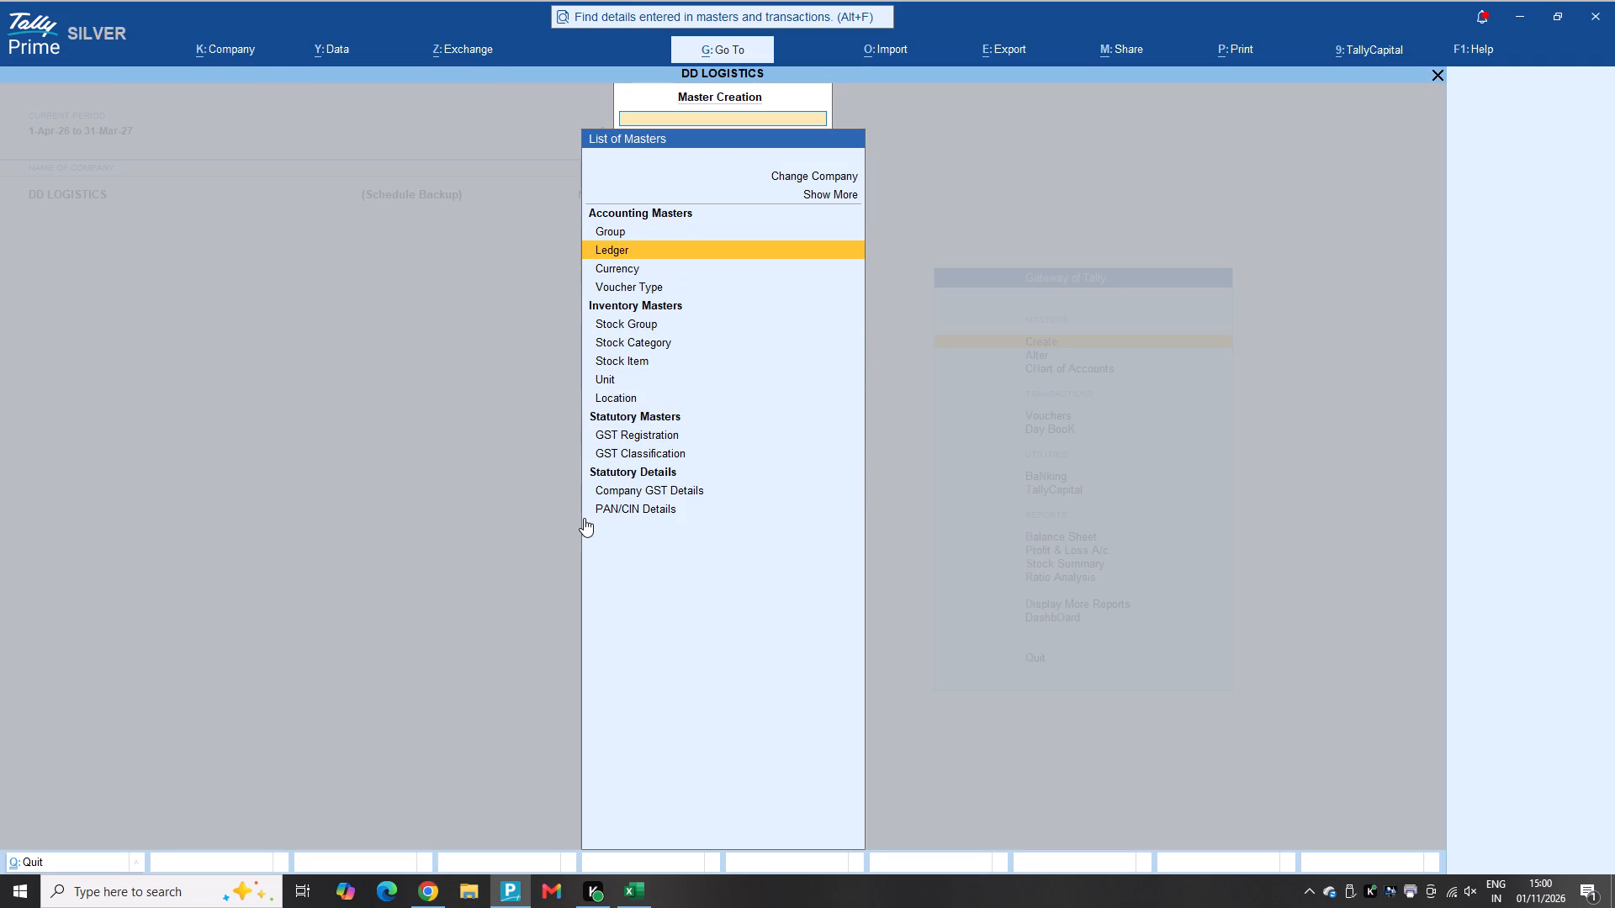
{"action": "key", "text": "Up"}
{"action": "key", "text": "Up"}
{"action": "key", "text": "Down"}
{"action": "key", "text": "Down"}
{"action": "key", "text": "Down"}
{"action": "key", "text": "Down"}
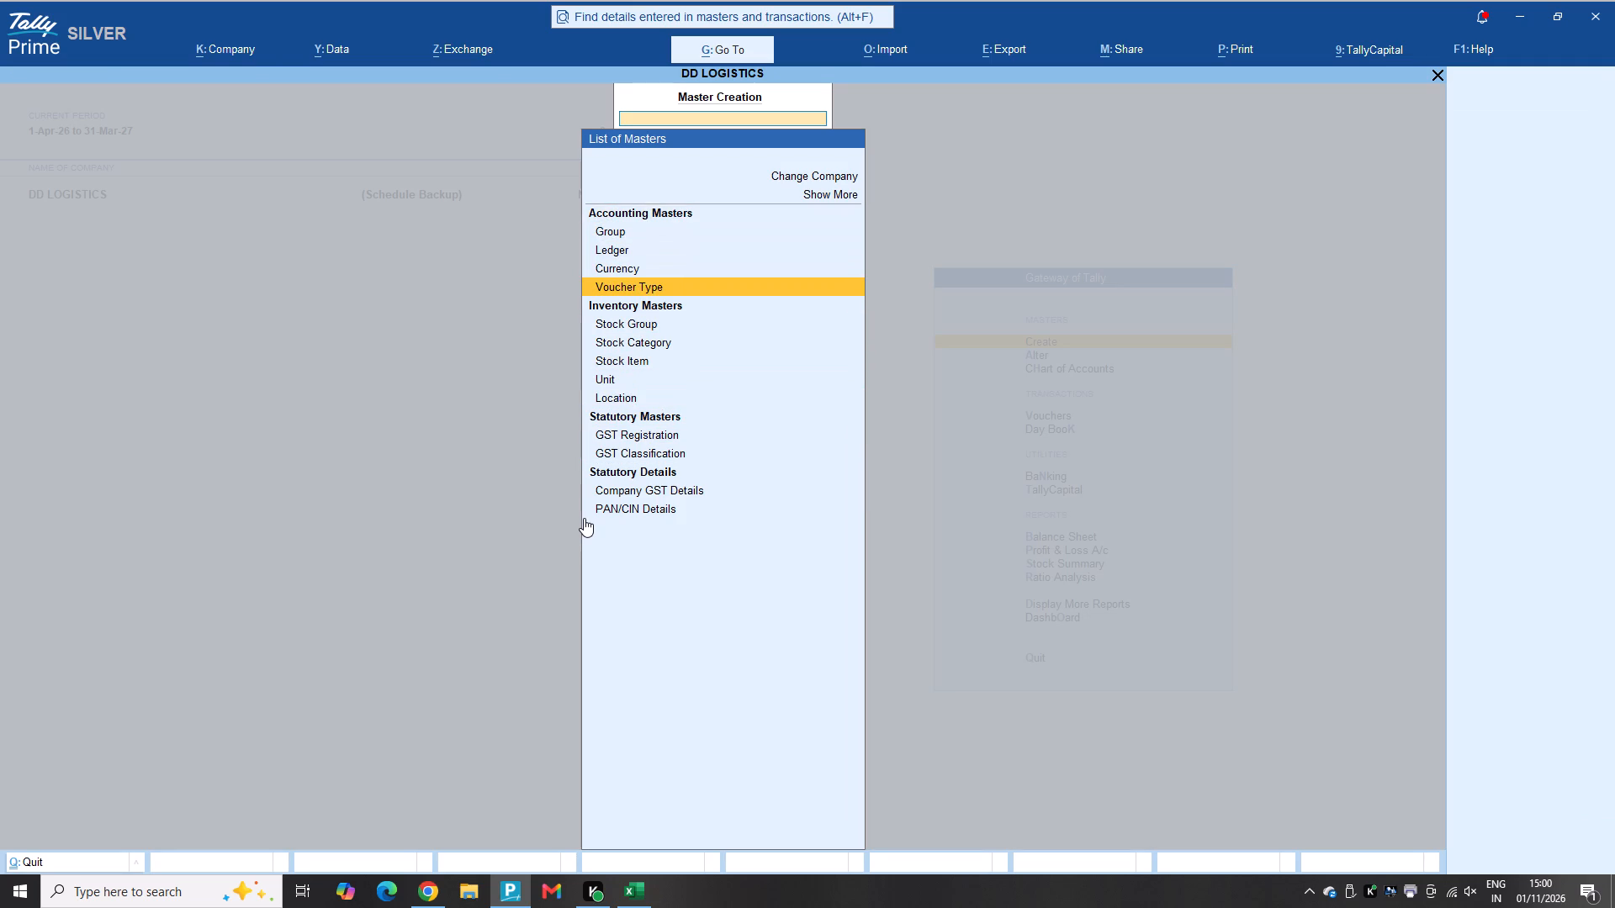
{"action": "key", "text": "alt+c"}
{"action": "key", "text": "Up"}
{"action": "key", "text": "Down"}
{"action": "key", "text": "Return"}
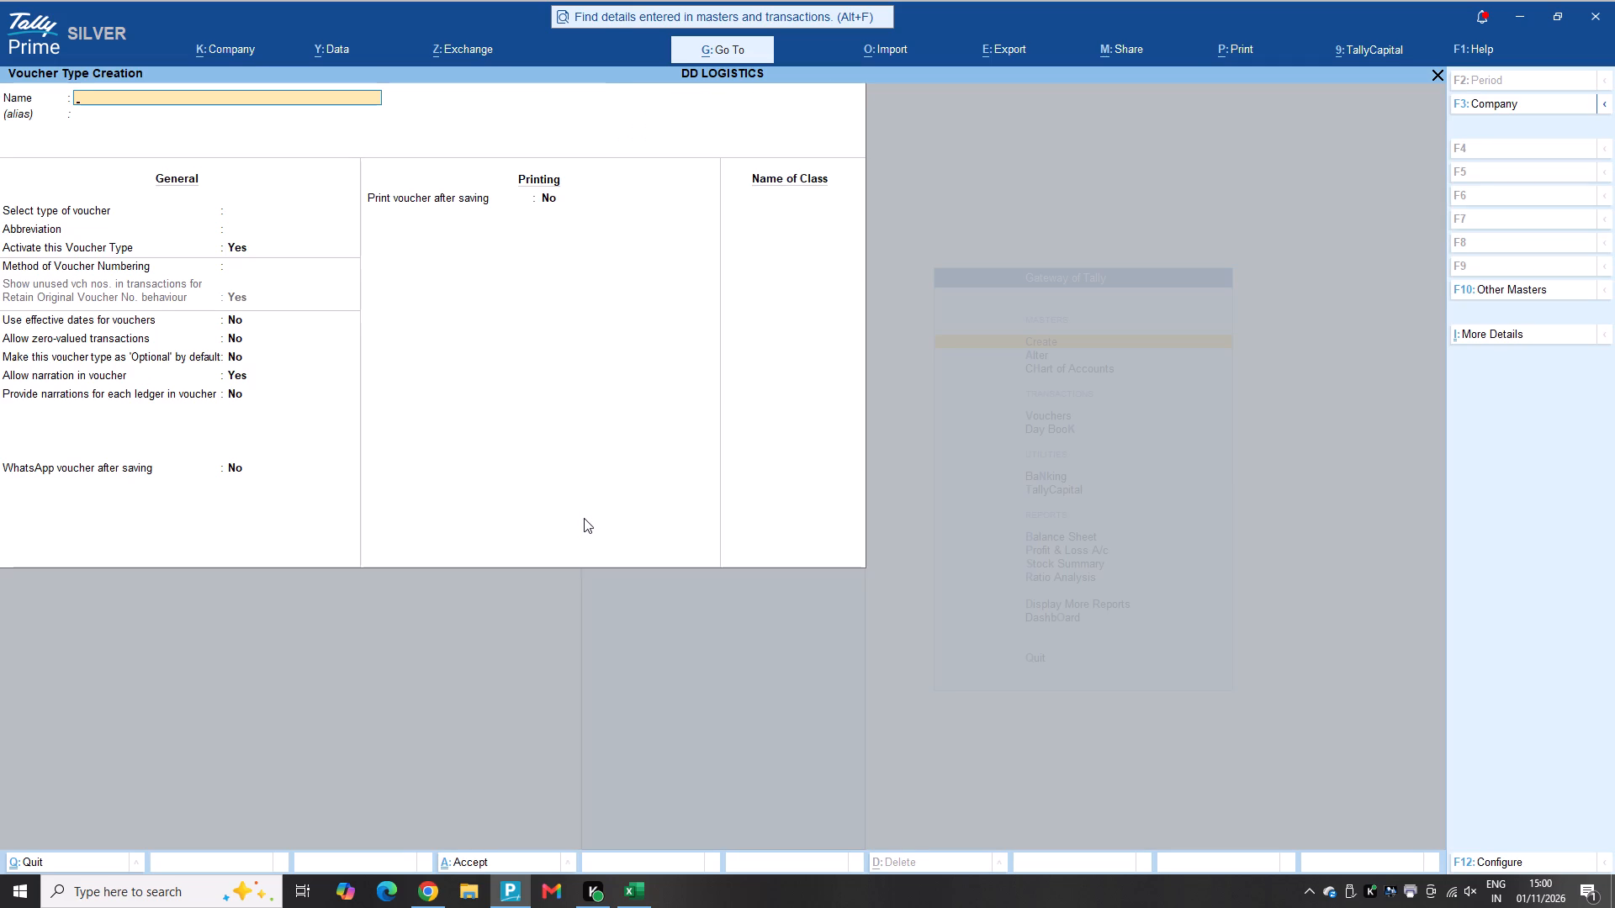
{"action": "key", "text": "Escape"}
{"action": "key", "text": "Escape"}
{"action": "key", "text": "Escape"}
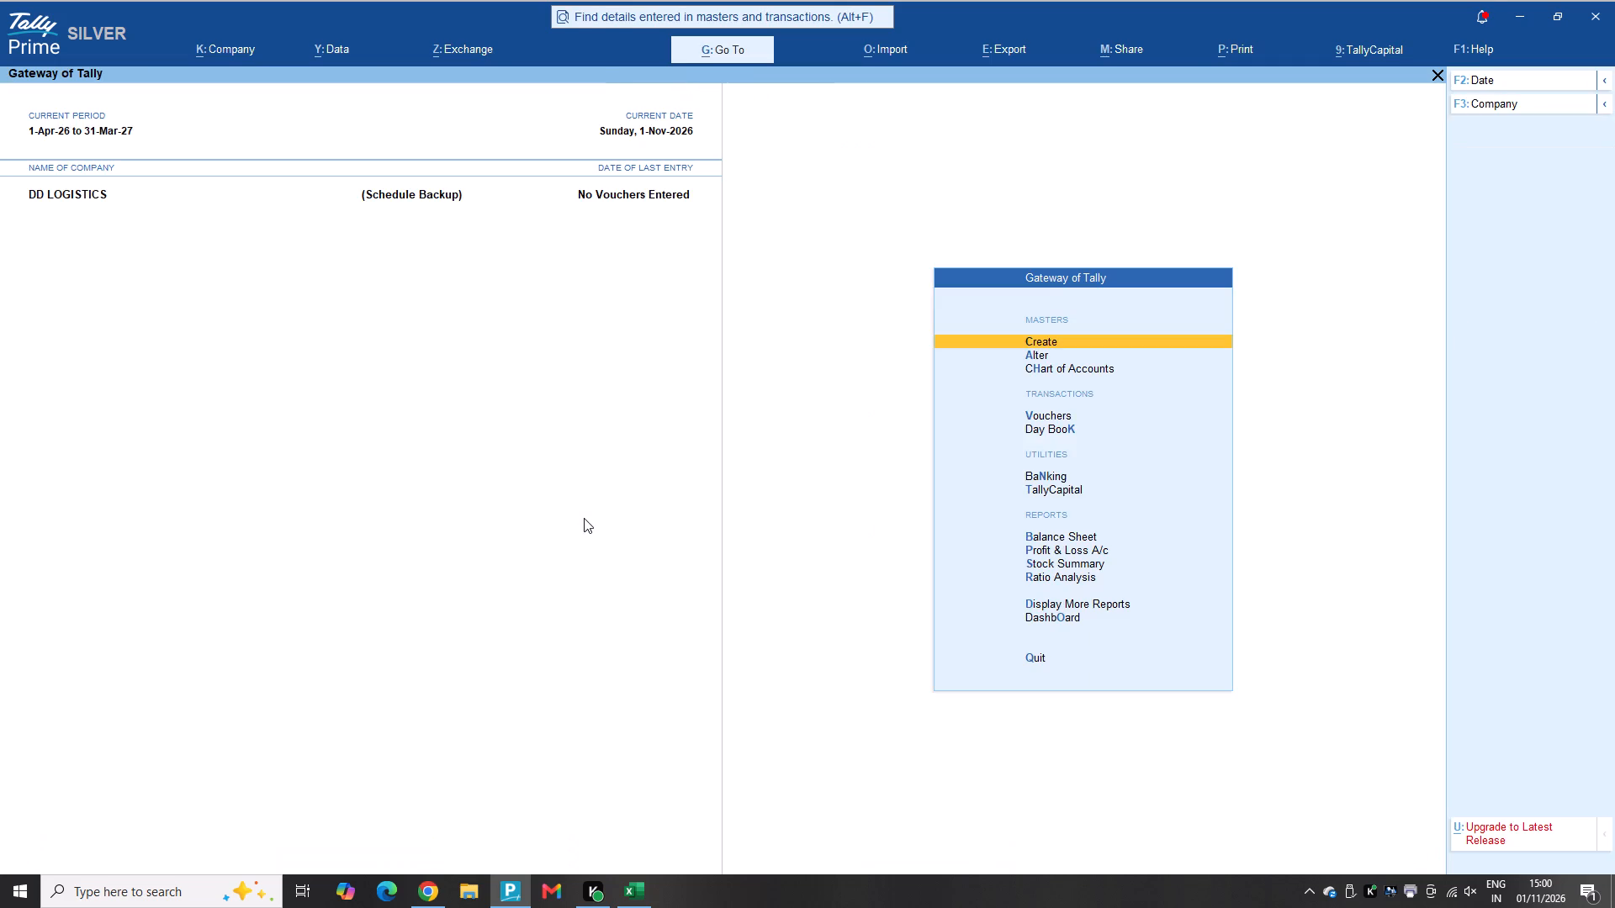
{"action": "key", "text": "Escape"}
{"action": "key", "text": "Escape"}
Open the ledger list in the Chart of Accounts and examine the asset, liability and expense groups.
{"action": "key", "text": "Down"}
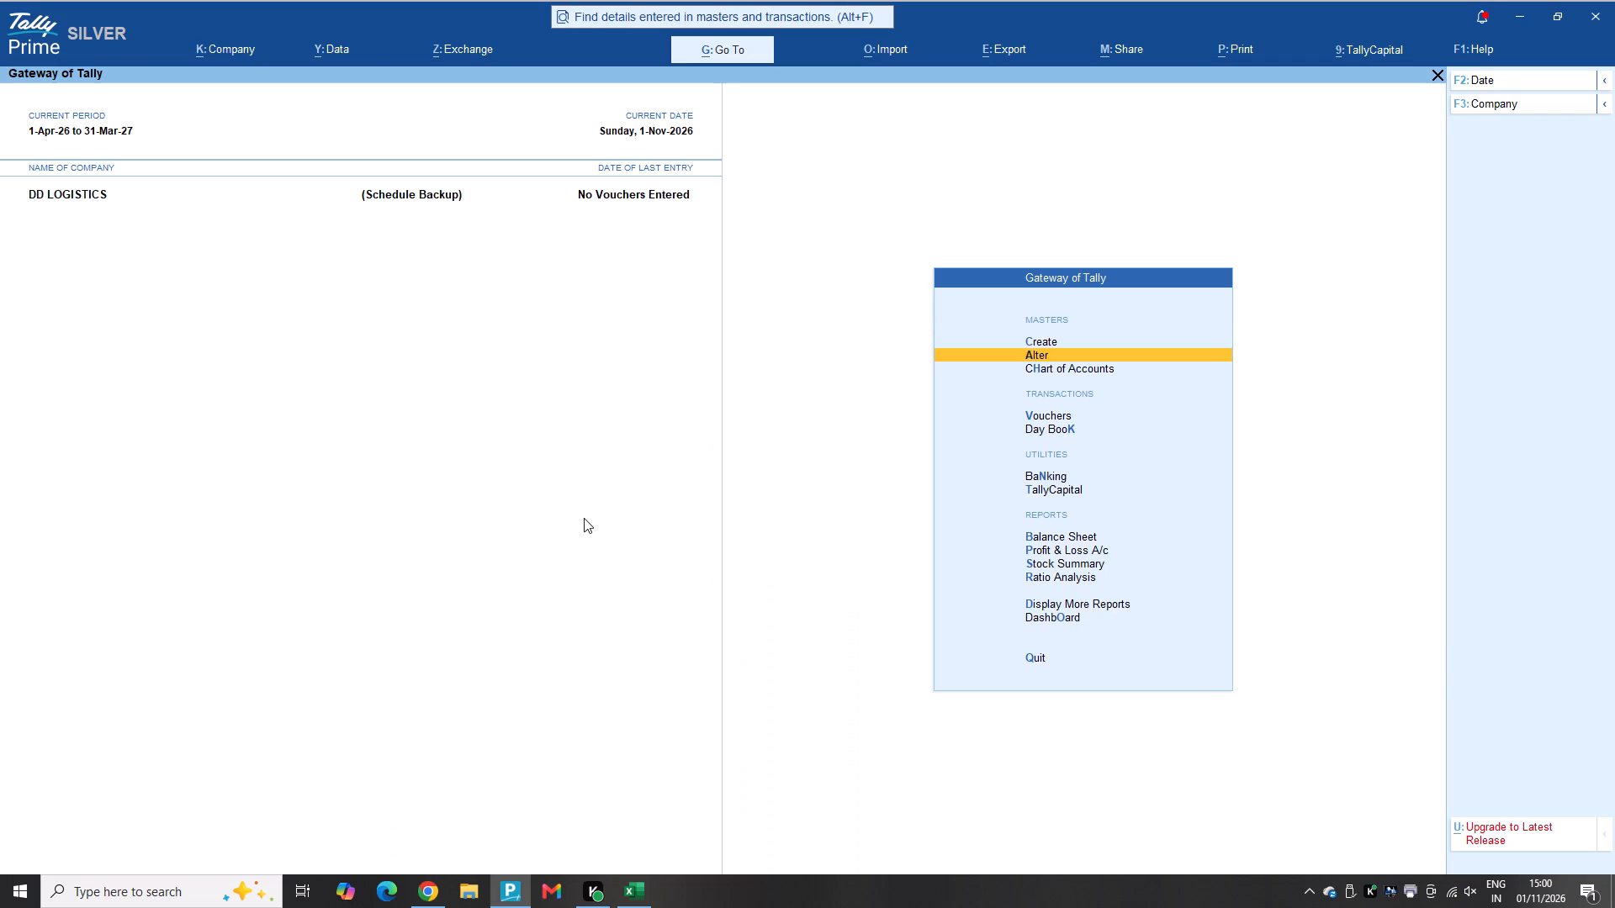
{"action": "key", "text": "Down"}
{"action": "key", "text": "Return"}
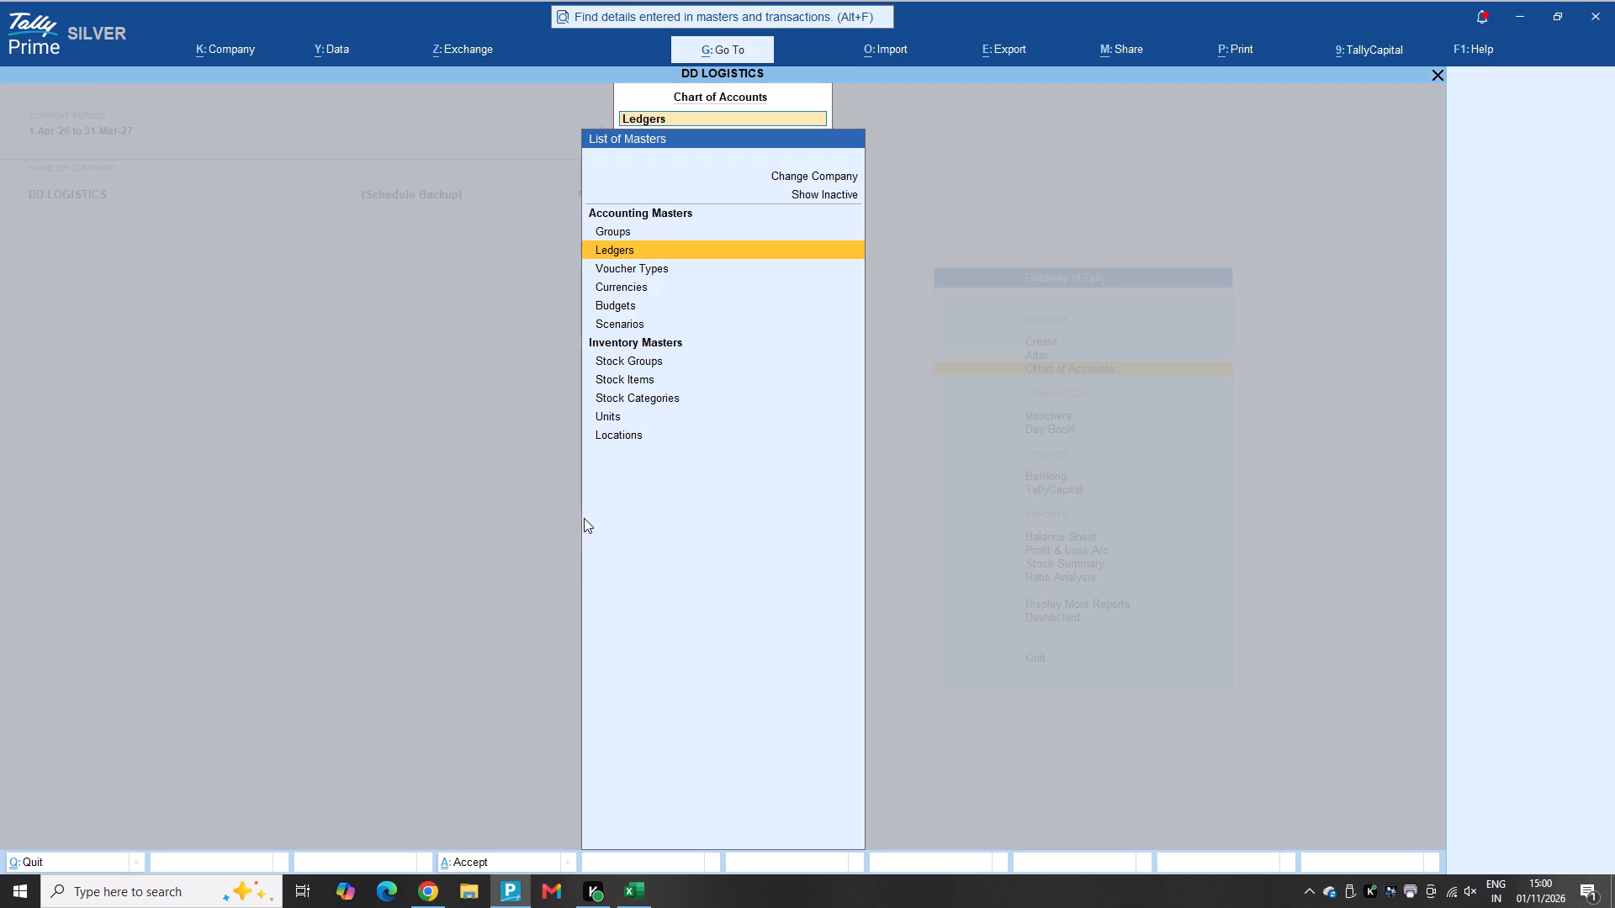
{"action": "key", "text": "Return"}
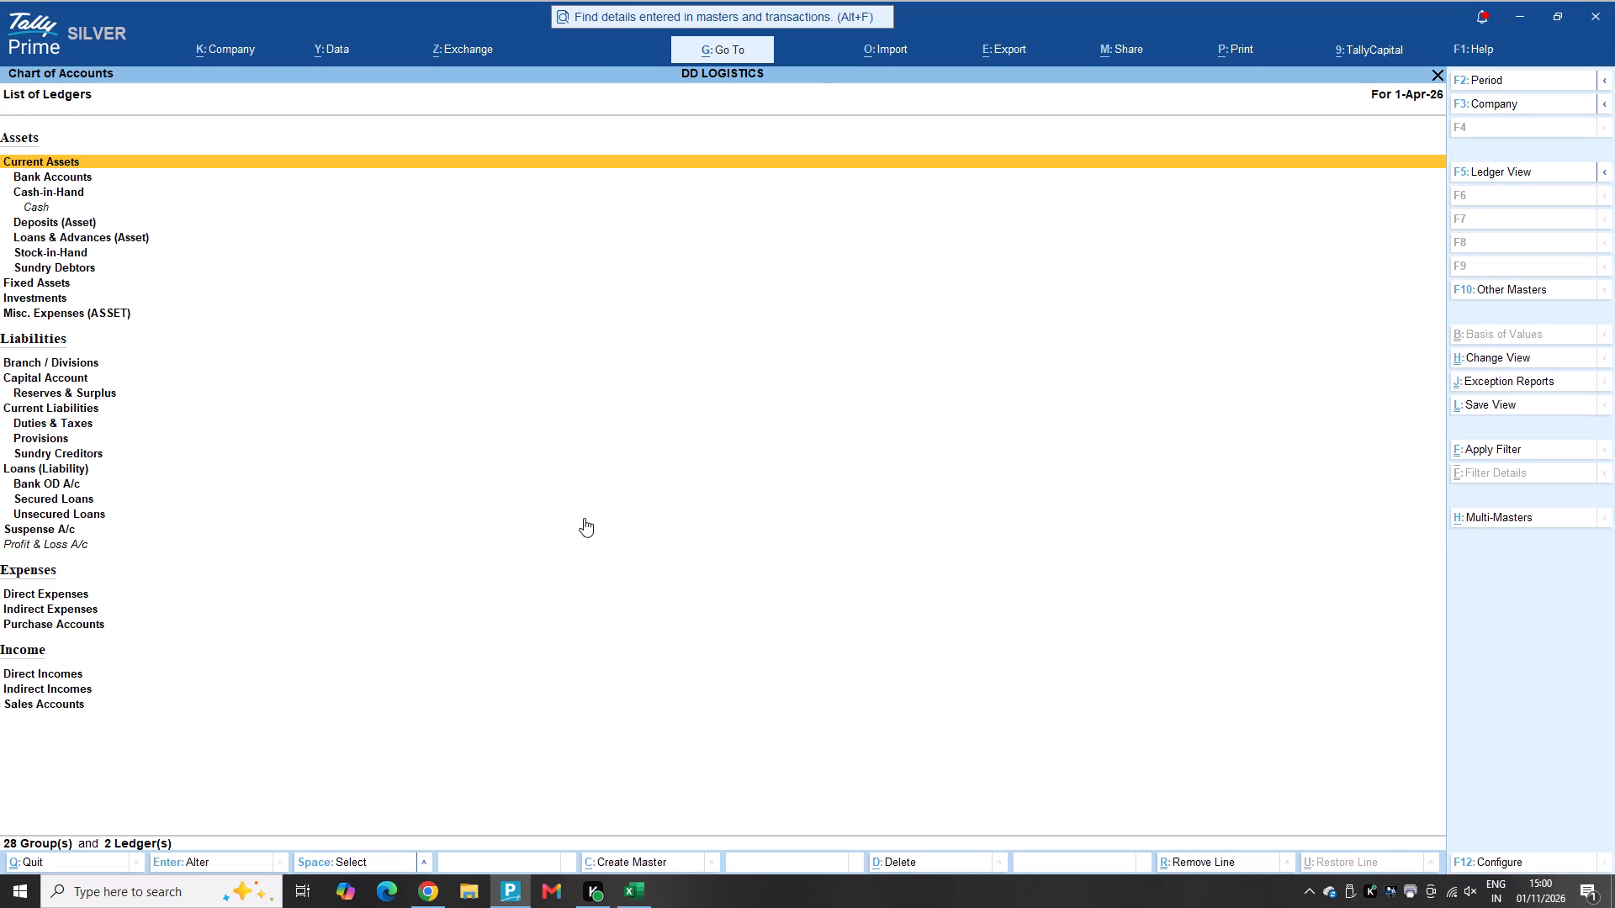
{"action": "key", "text": "Down"}
{"action": "key", "text": "Down"}
{"action": "key", "text": "Down"}
{"action": "key", "text": "Down"}
{"action": "key", "text": "Down"}
{"action": "key", "text": "Down"}
{"action": "key", "text": "Down"}
{"action": "key", "text": "Down"}
{"action": "key", "text": "Down"}
{"action": "key", "text": "Down"}
{"action": "key", "text": "Down"}
{"action": "key", "text": "Down"}
{"action": "key", "text": "Down"}
{"action": "key", "text": "Down"}
{"action": "key", "text": "Down"}
{"action": "key", "text": "Down"}
{"action": "key", "text": "Up"}
{"action": "key", "text": "Up"}
{"action": "key", "text": "Up"}
{"action": "key", "text": "Up"}
{"action": "key", "text": "Up"}
{"action": "key", "text": "Up"}
{"action": "key", "text": "Up"}
{"action": "key", "text": "Up"}
{"action": "key", "text": "Up"}
{"action": "key", "text": "Up"}
{"action": "key", "text": "Up"}
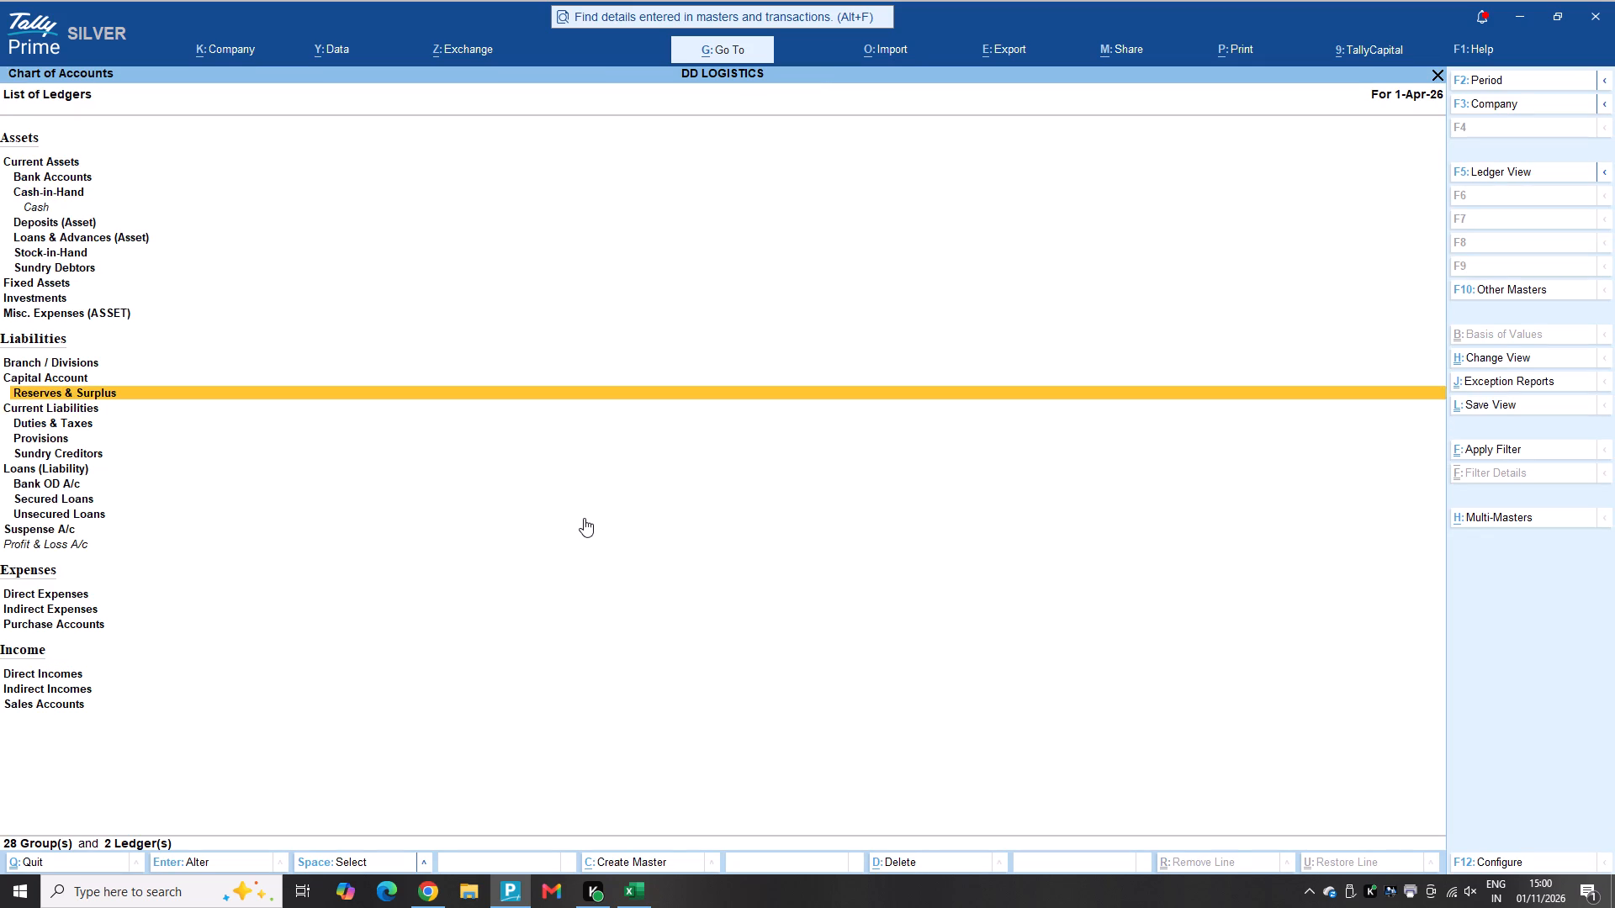
{"action": "key", "text": "Up"}
{"action": "key", "text": "Down"}
{"action": "key", "text": "Down"}
{"action": "key", "text": "Down"}
{"action": "key", "text": "Down"}
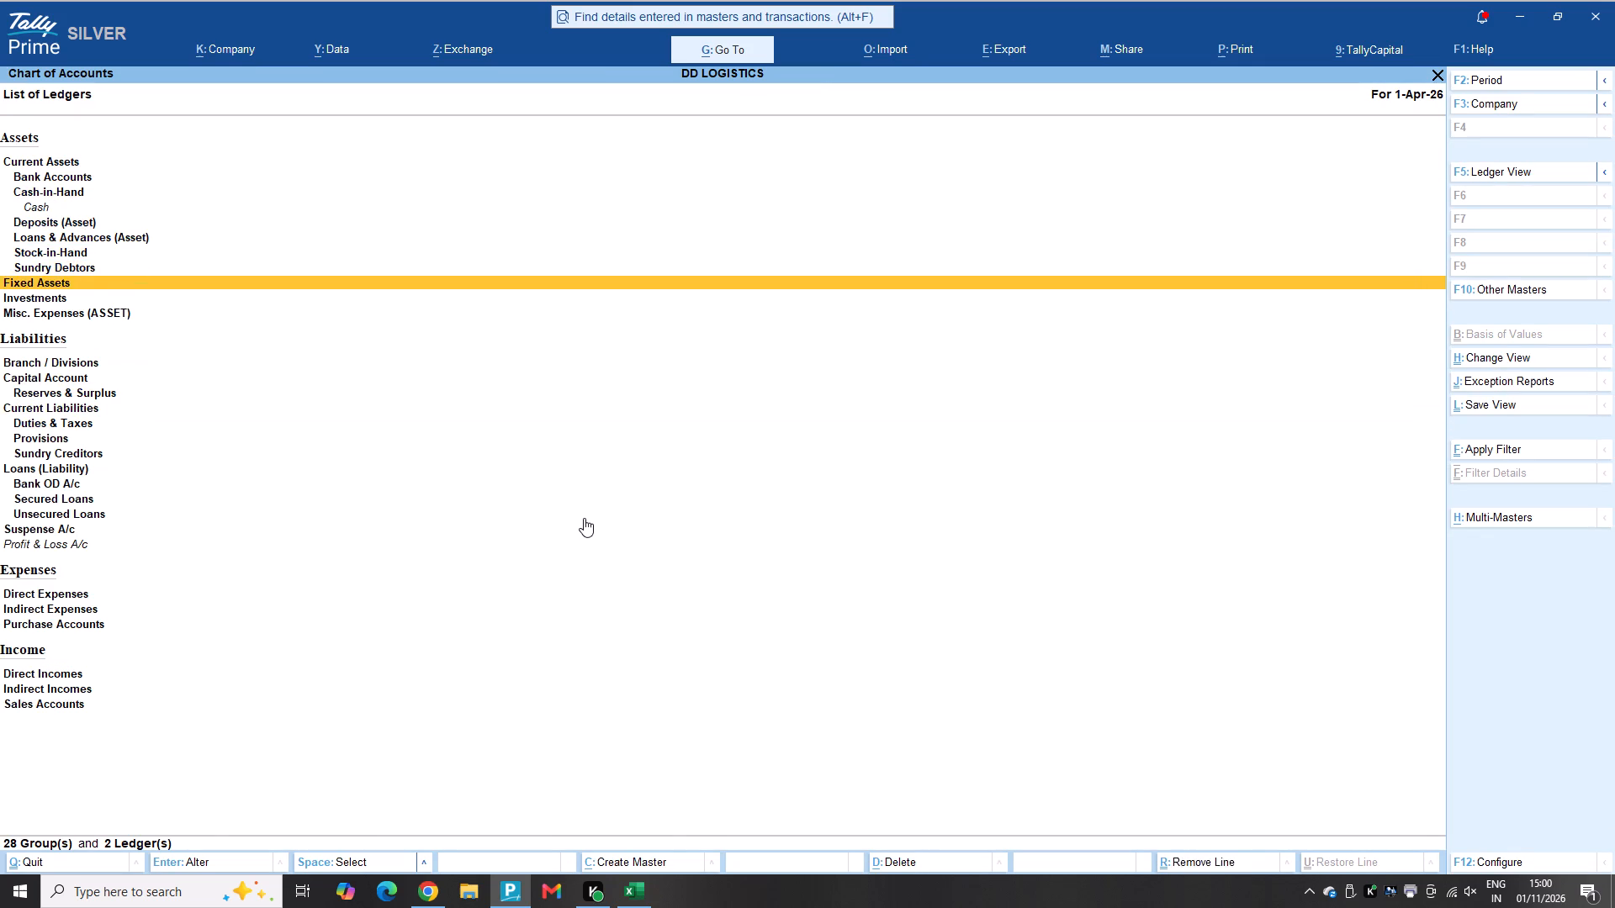
{"action": "key", "text": "Up"}
{"action": "key", "text": "Up"}
{"action": "key", "text": "Up"}
{"action": "key", "text": "Up"}
{"action": "key", "text": "Up"}
{"action": "key", "text": "Down"}
{"action": "key", "text": "Down"}
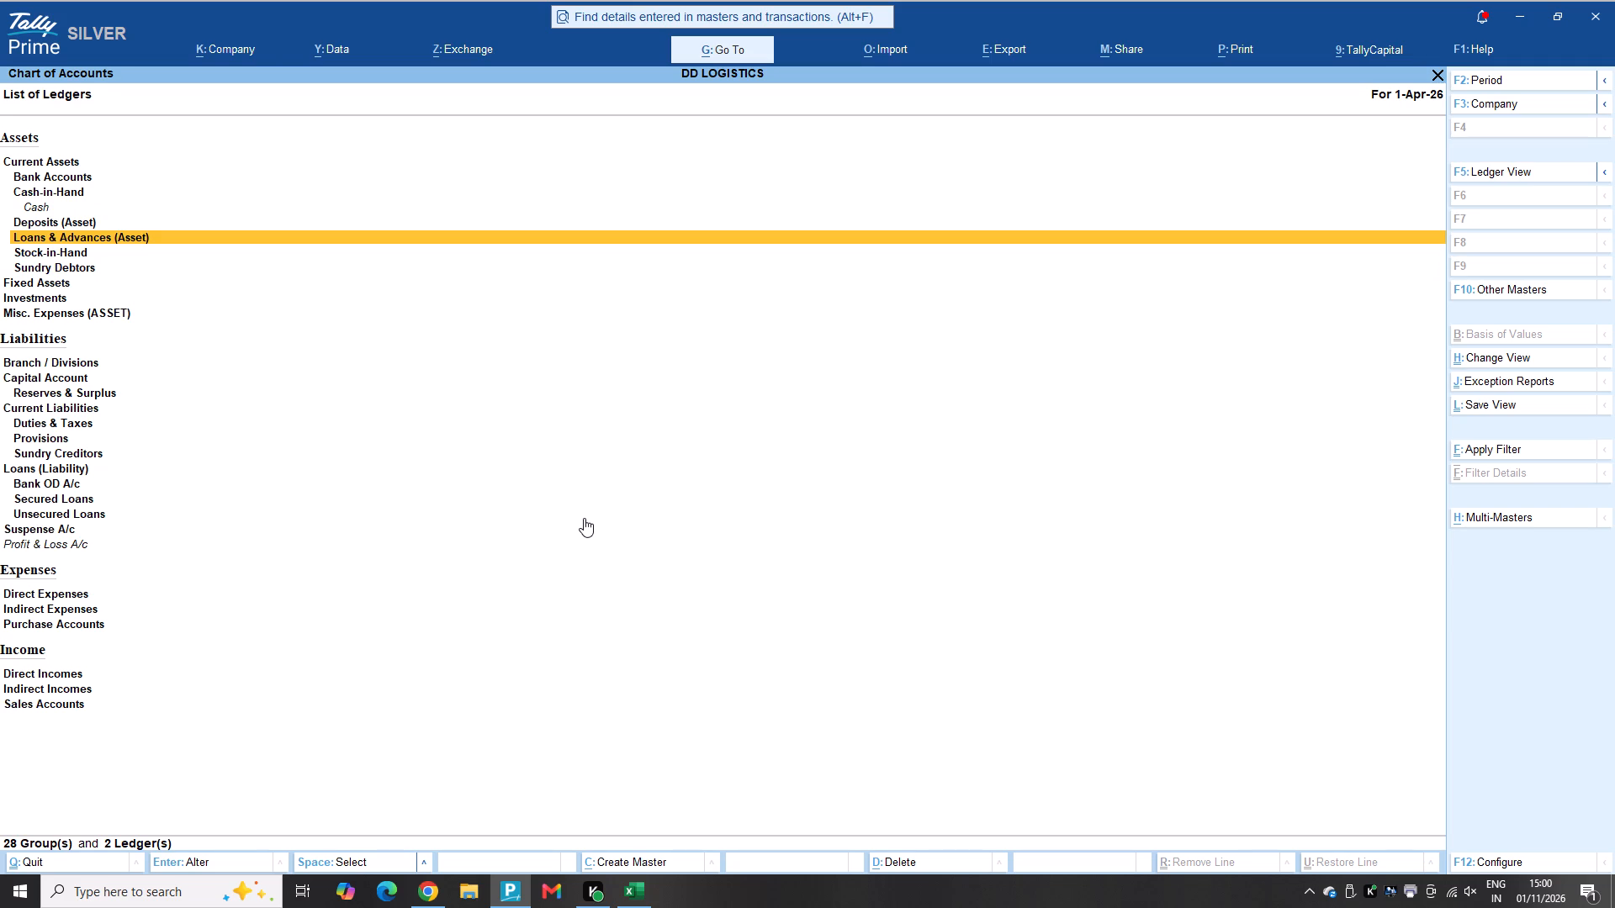
{"action": "key", "text": "Down"}
{"action": "key", "text": "Down"}
{"action": "key", "text": "Down"}
{"action": "key", "text": "Down"}
{"action": "key", "text": "Down"}
{"action": "key", "text": "Down"}
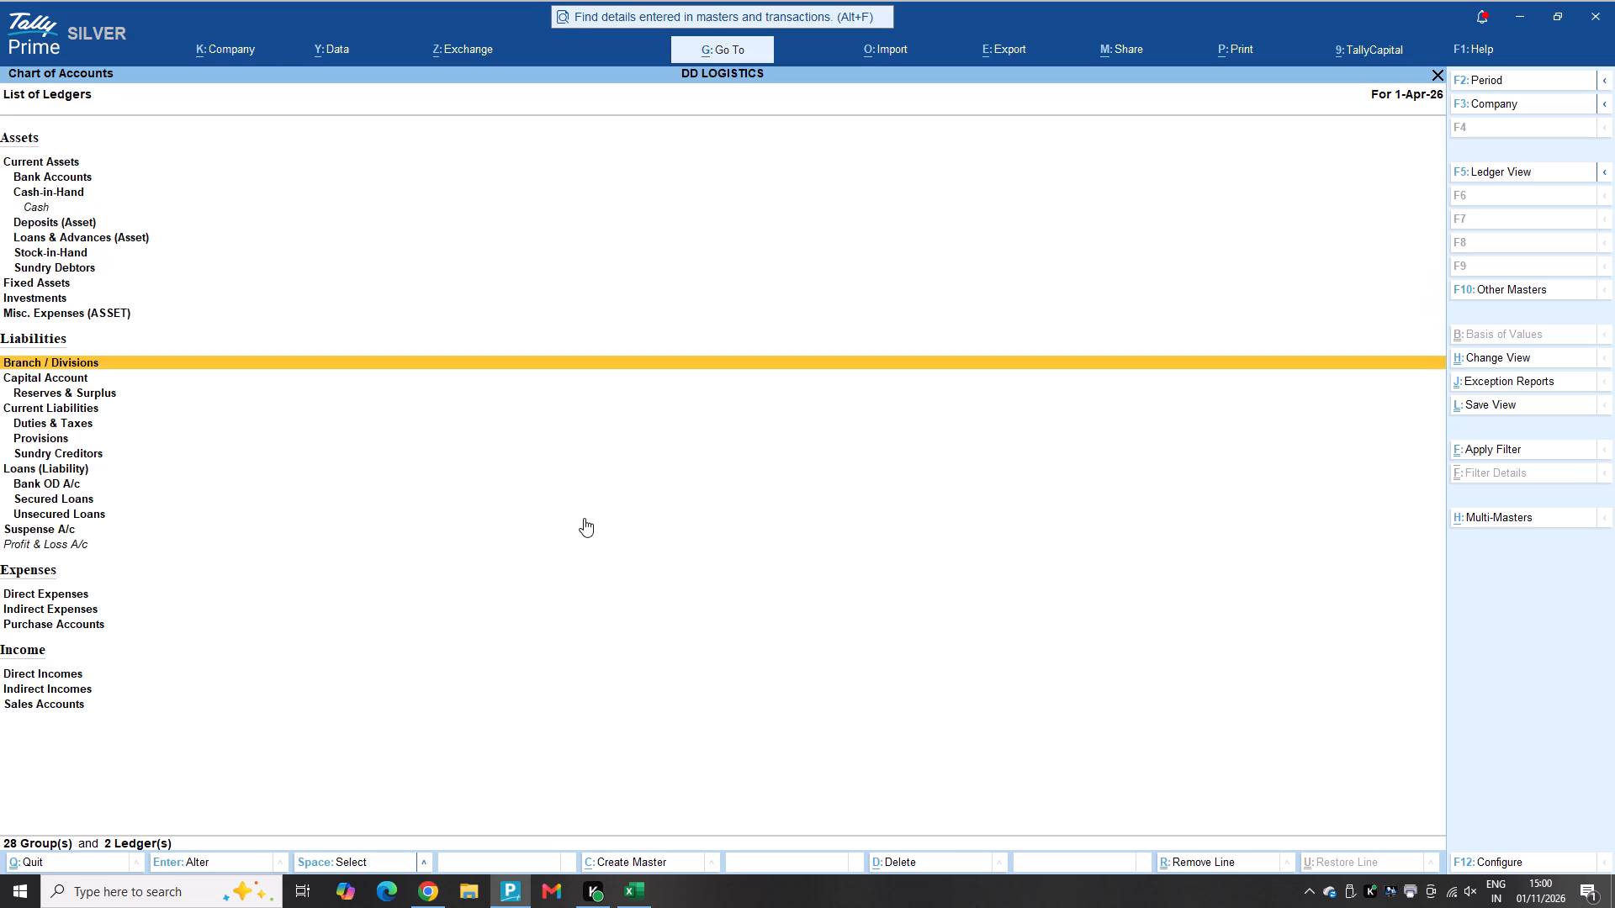
{"action": "key", "text": "Down"}
{"action": "key", "text": "Down"}
{"action": "key", "text": "Down"}
{"action": "key", "text": "Down"}
{"action": "key", "text": "Down"}
{"action": "key", "text": "Down"}
{"action": "key", "text": "Down"}
{"action": "key", "text": "Down"}
{"action": "key", "text": "Down"}
{"action": "key", "text": "Down"}
{"action": "key", "text": "Down"}
{"action": "key", "text": "Down"}
{"action": "key", "text": "Down"}
{"action": "key", "text": "Down"}
{"action": "key", "text": "Down"}
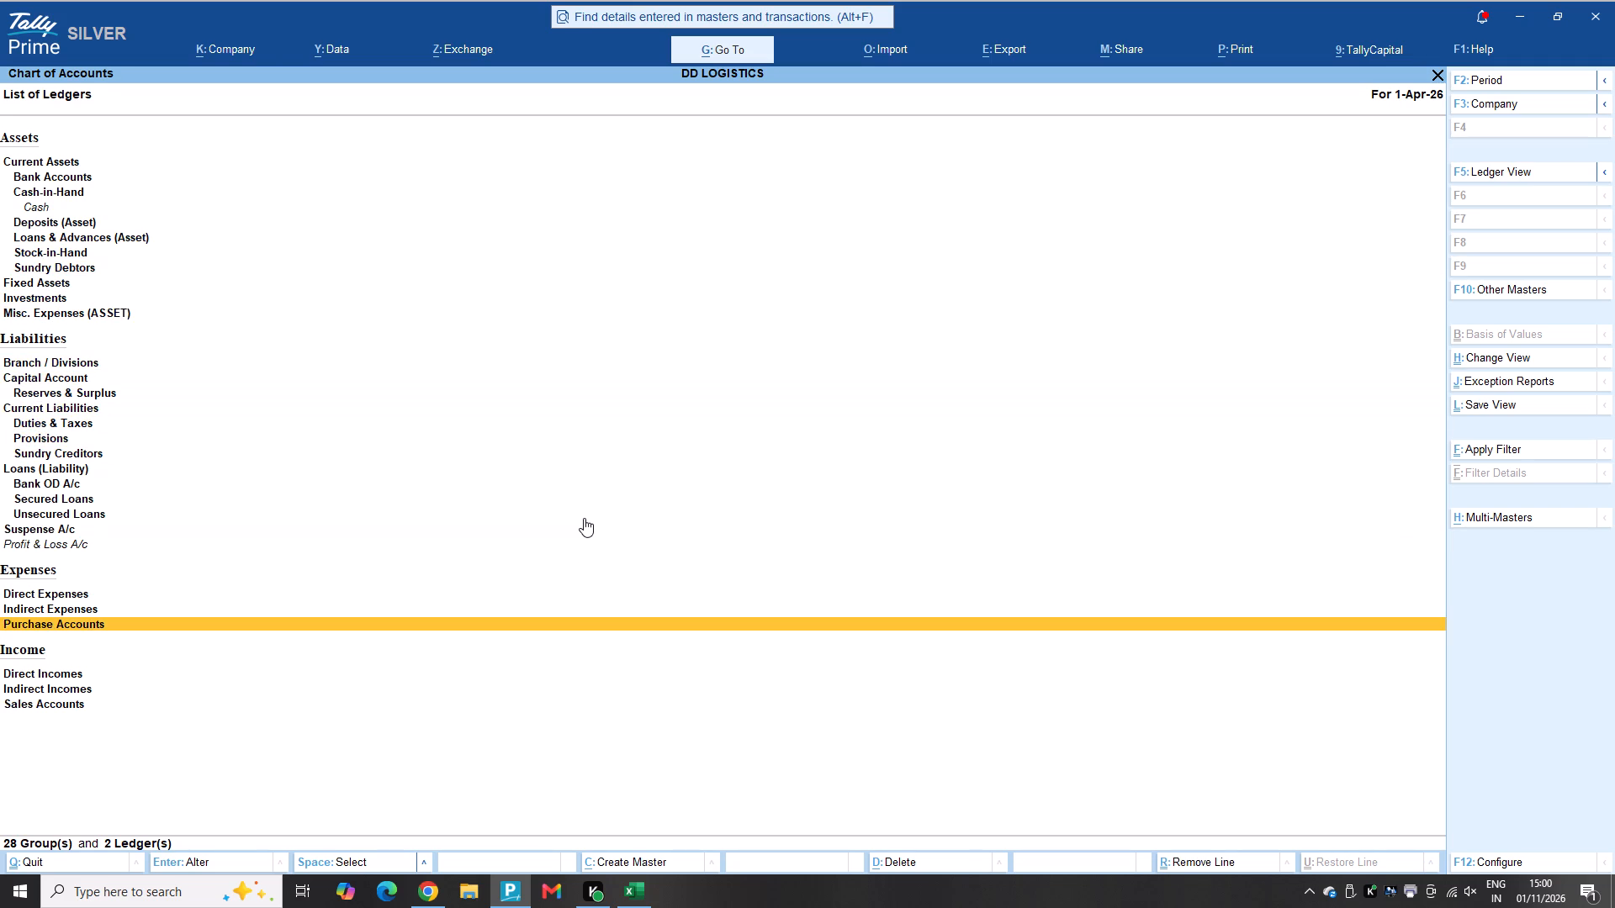
{"action": "key", "text": "Up"}
{"action": "key", "text": "Up"}
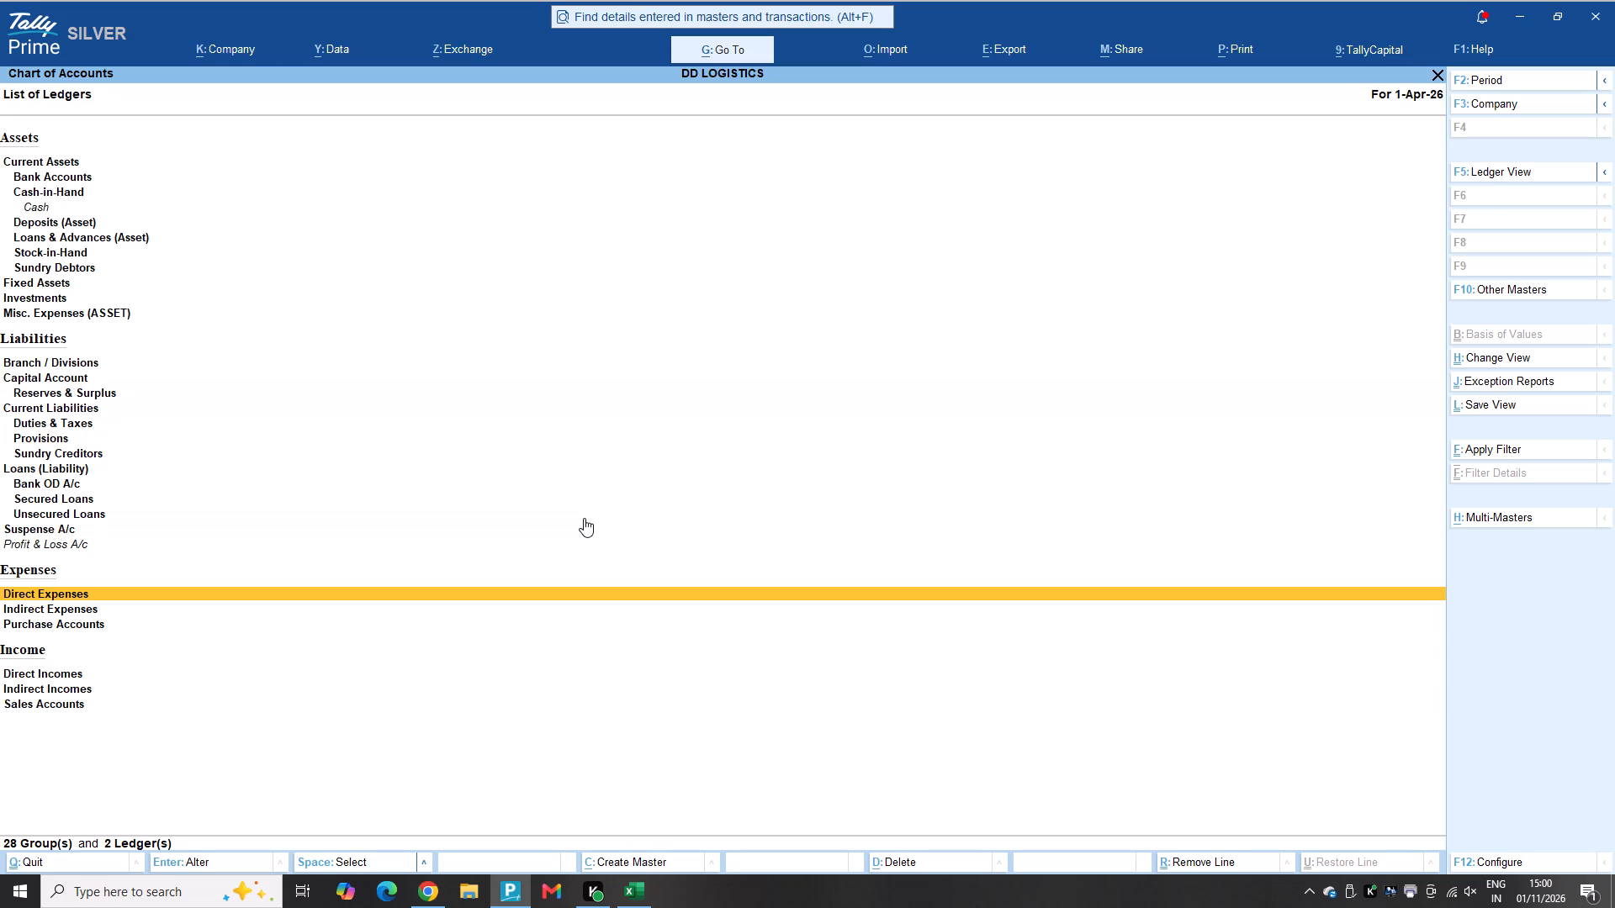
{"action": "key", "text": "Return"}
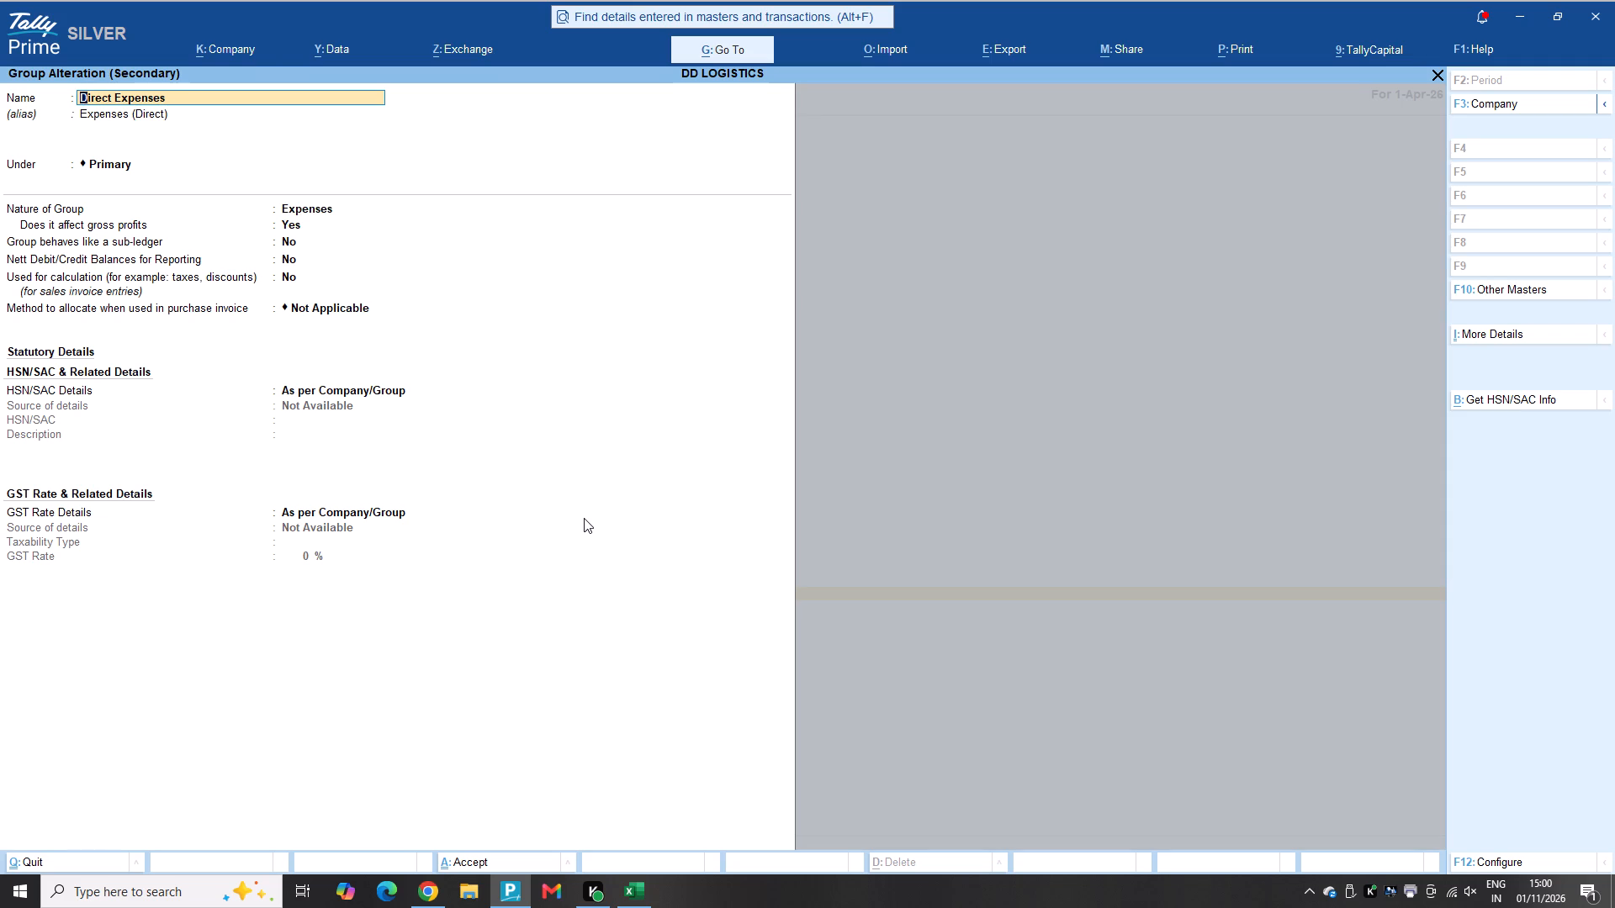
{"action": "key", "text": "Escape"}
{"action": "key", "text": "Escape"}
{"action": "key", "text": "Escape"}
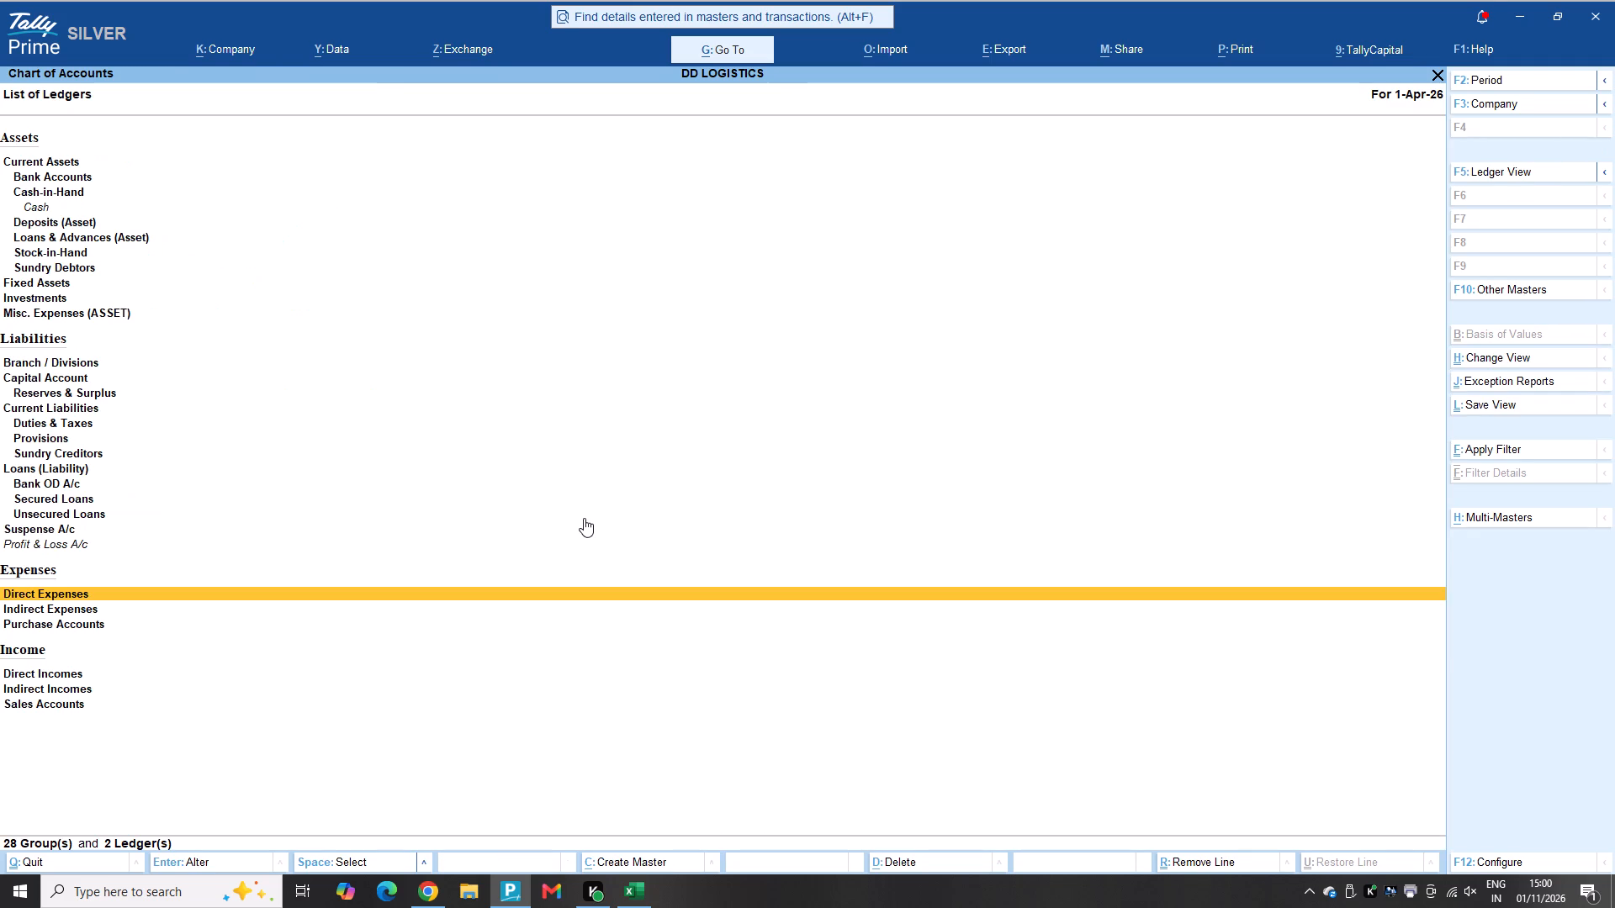
Start creating an account group named SALARY PAYABLE from the ledger list and place it under Direct Expenses.
{"action": "key", "text": "Up"}
{"action": "key", "text": "Down"}
{"action": "key", "text": "alt+c"}
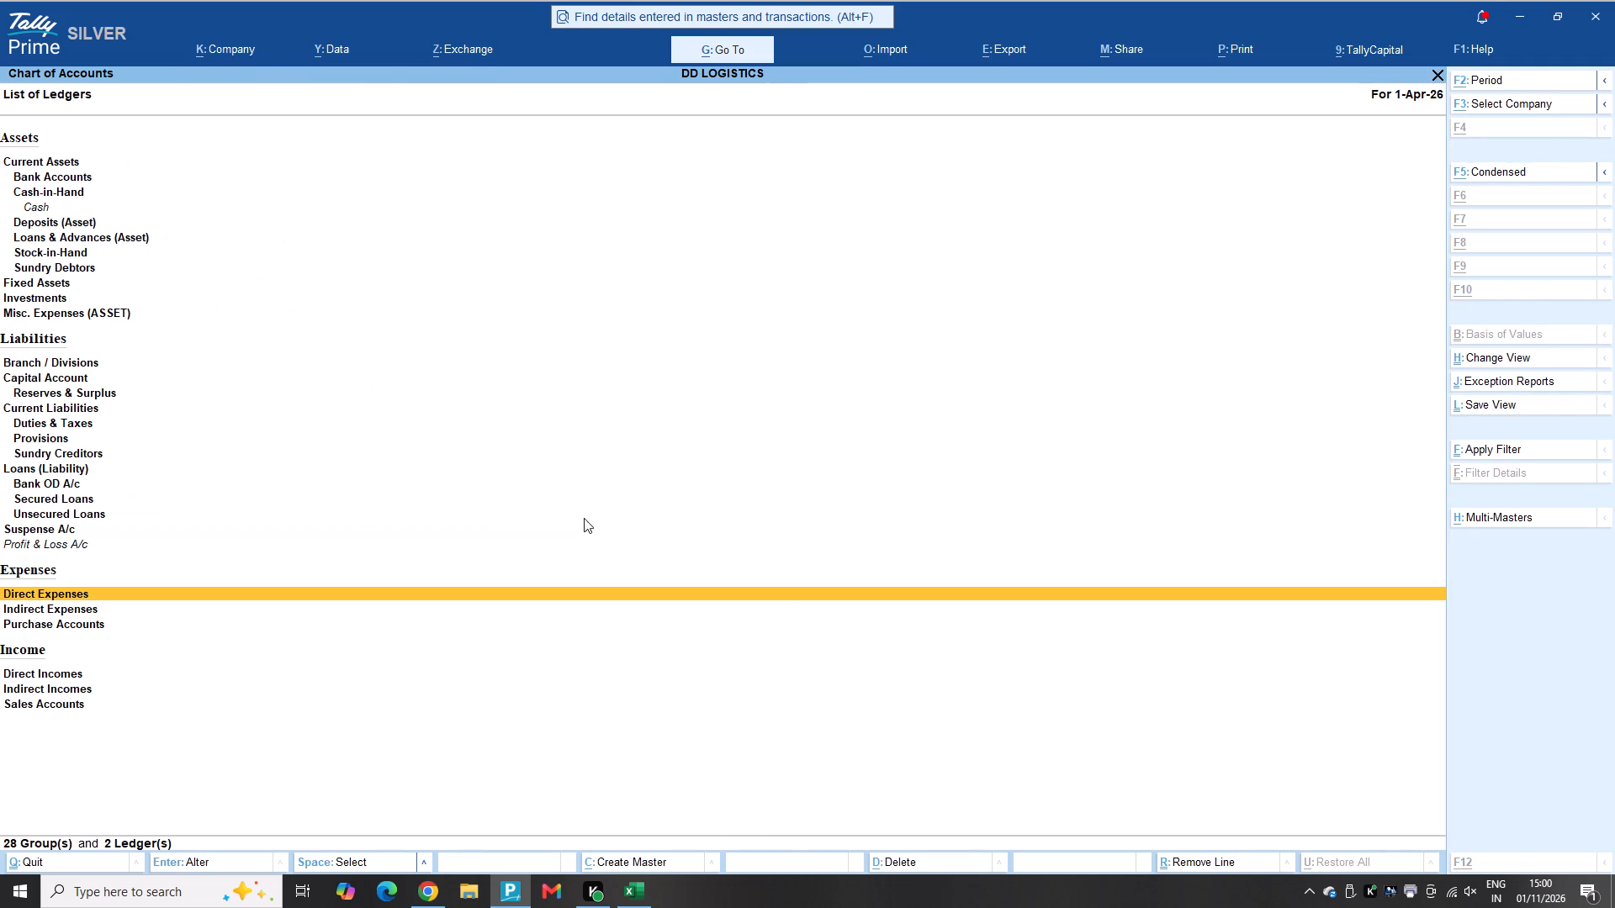
{"action": "type", "text": "SALARY"}
{"action": "key", "text": "space"}
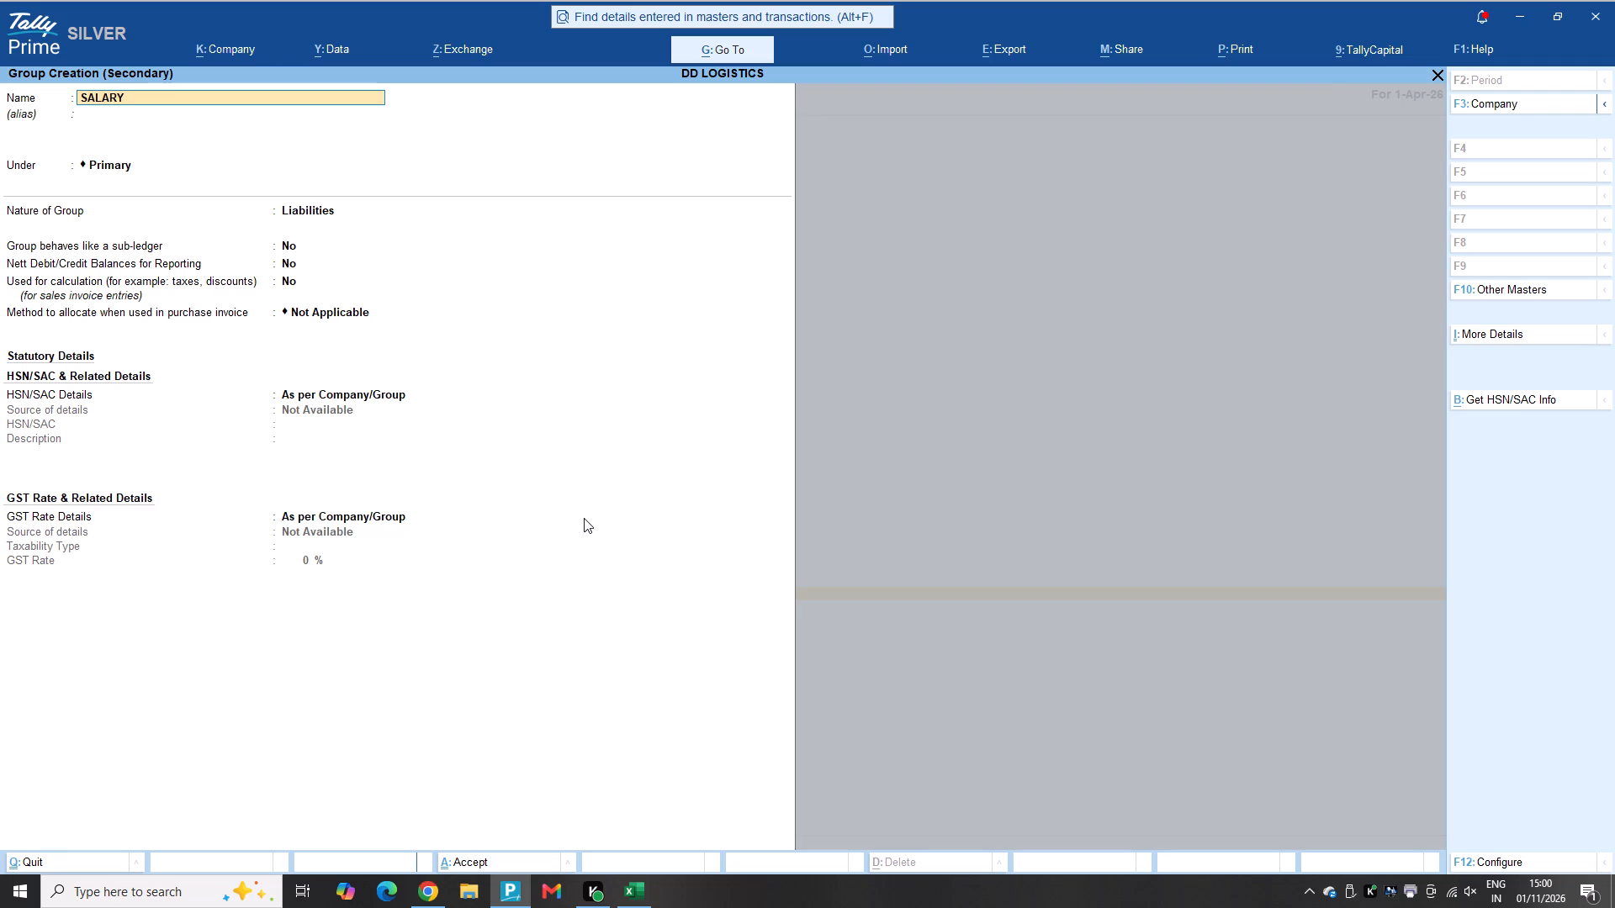
{"action": "type", "text": "PAYABLE"}
{"action": "key", "text": "Return"}
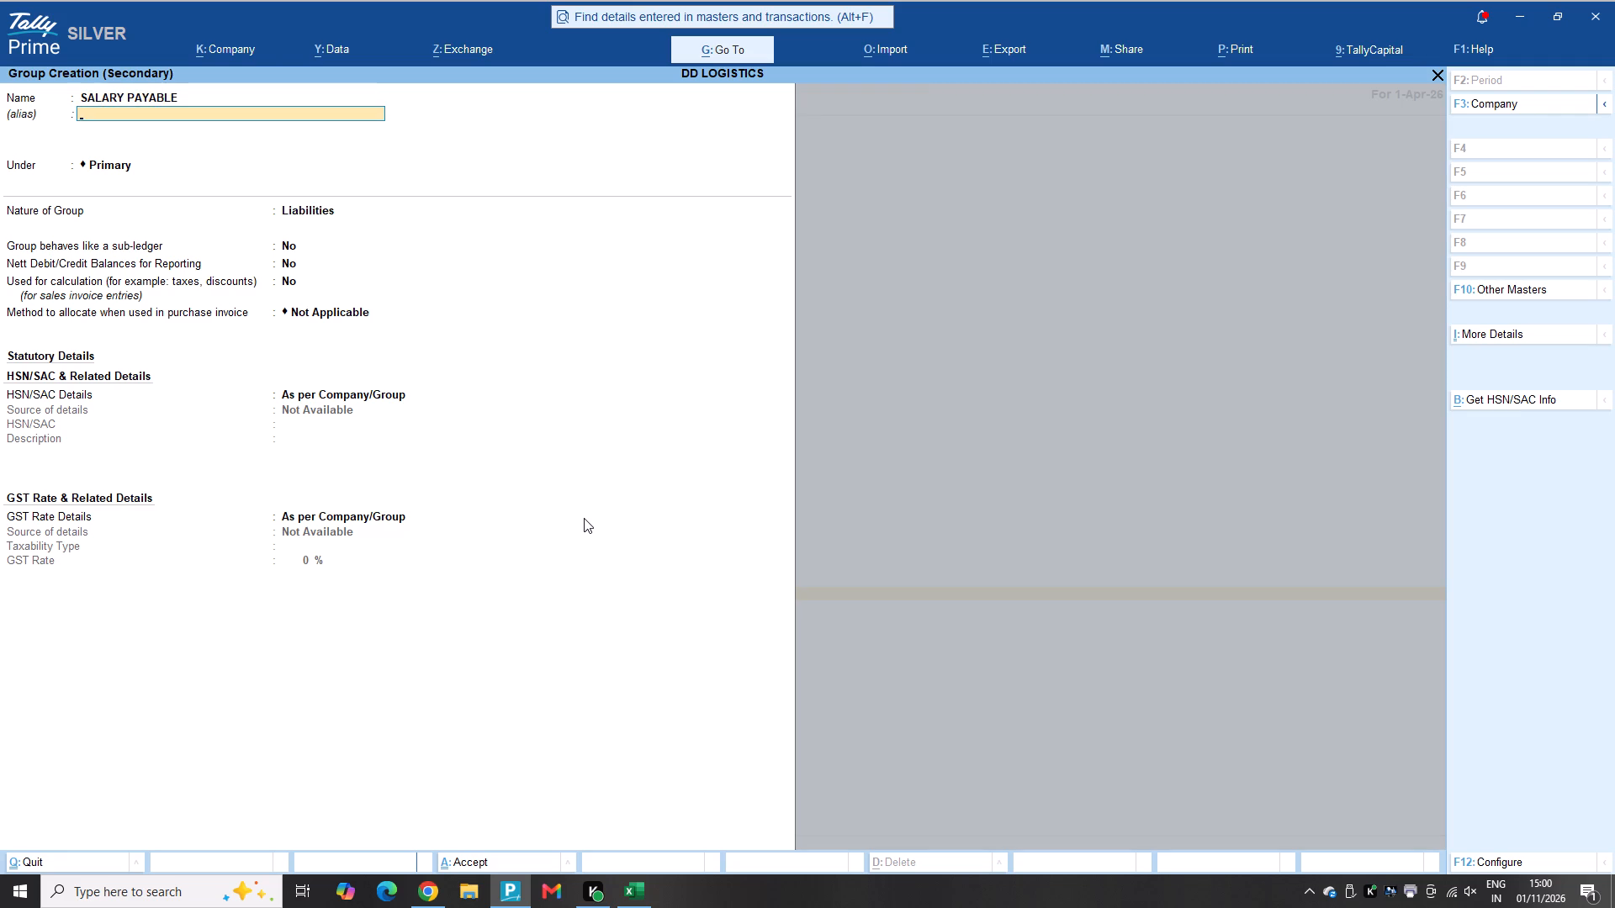
{"action": "key", "text": "Return"}
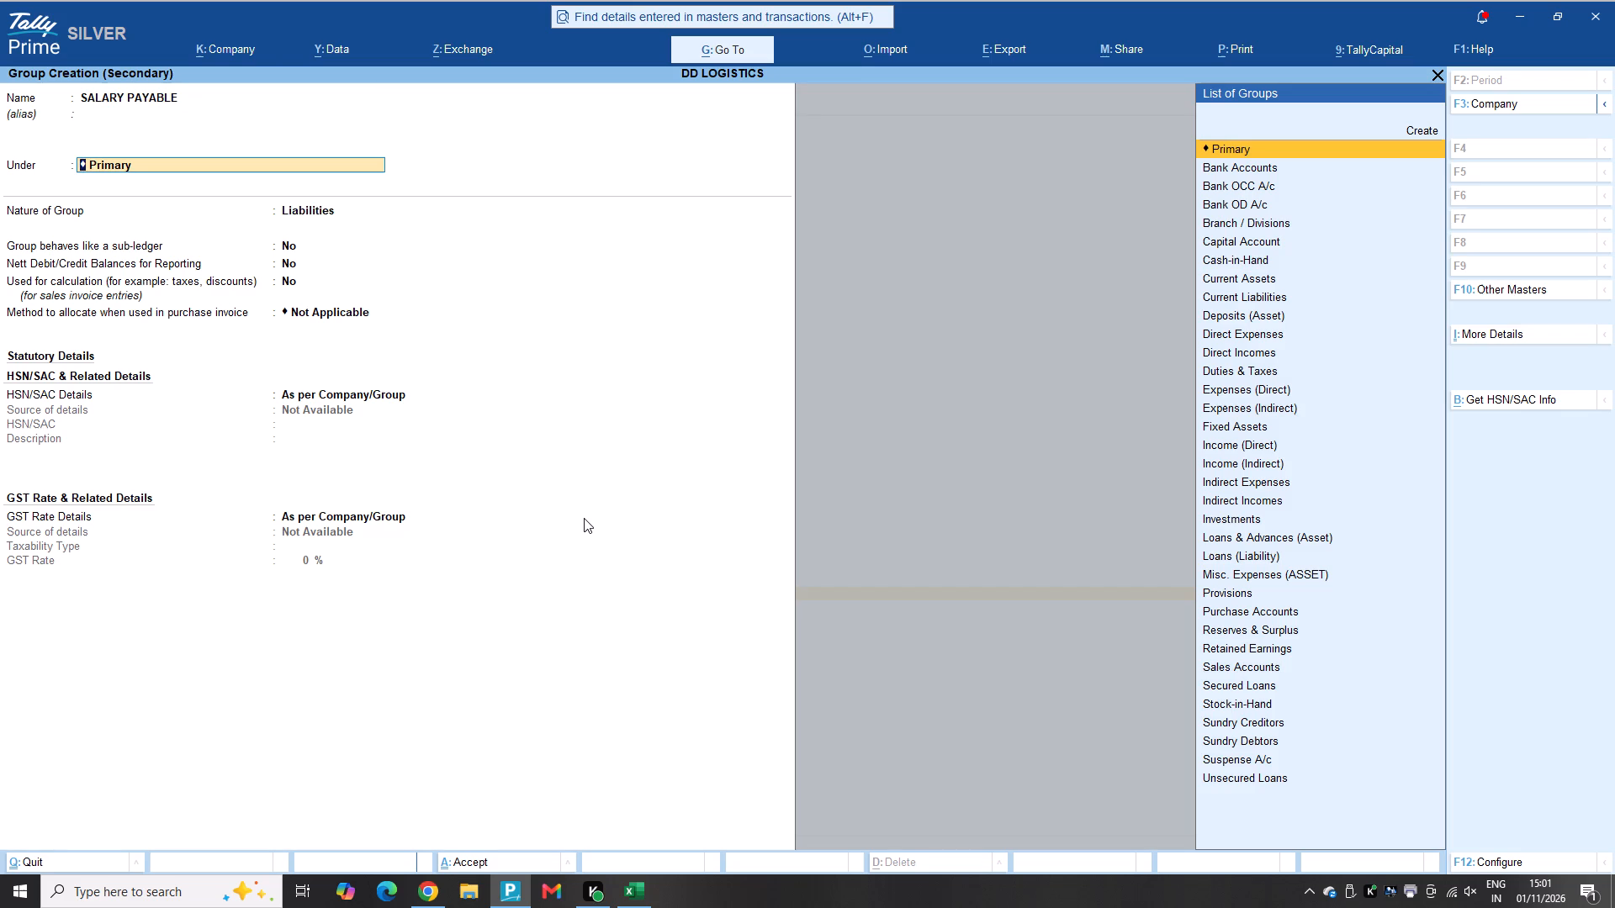
{"action": "type", "text": "DI"}
{"action": "key", "text": "BackSpace"}
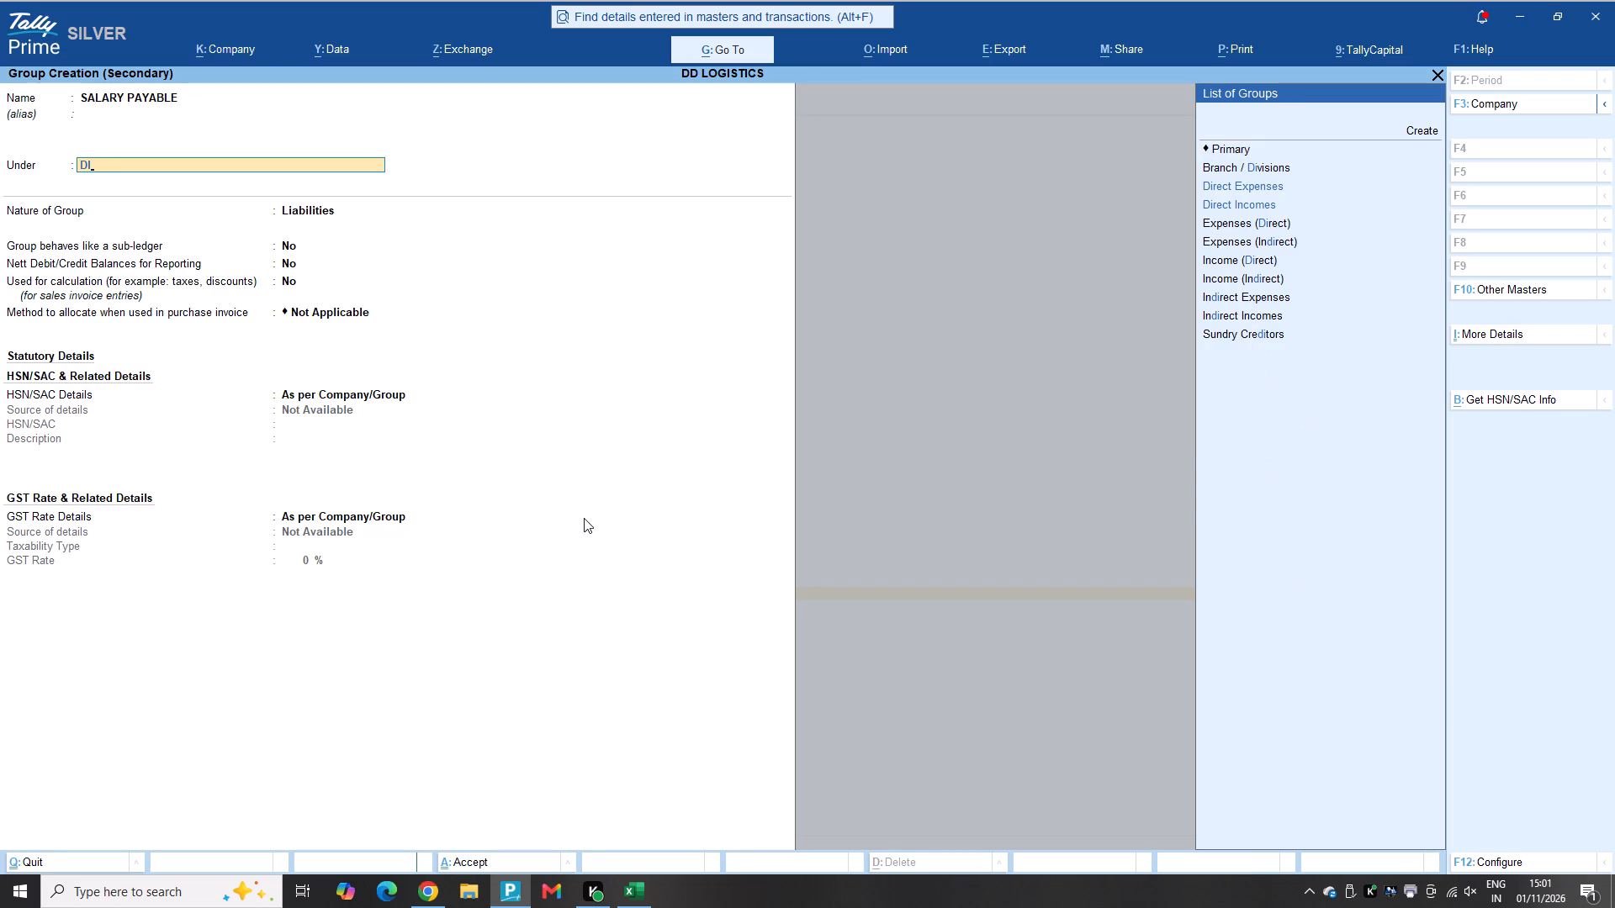
{"action": "type", "text": "IRECT"}
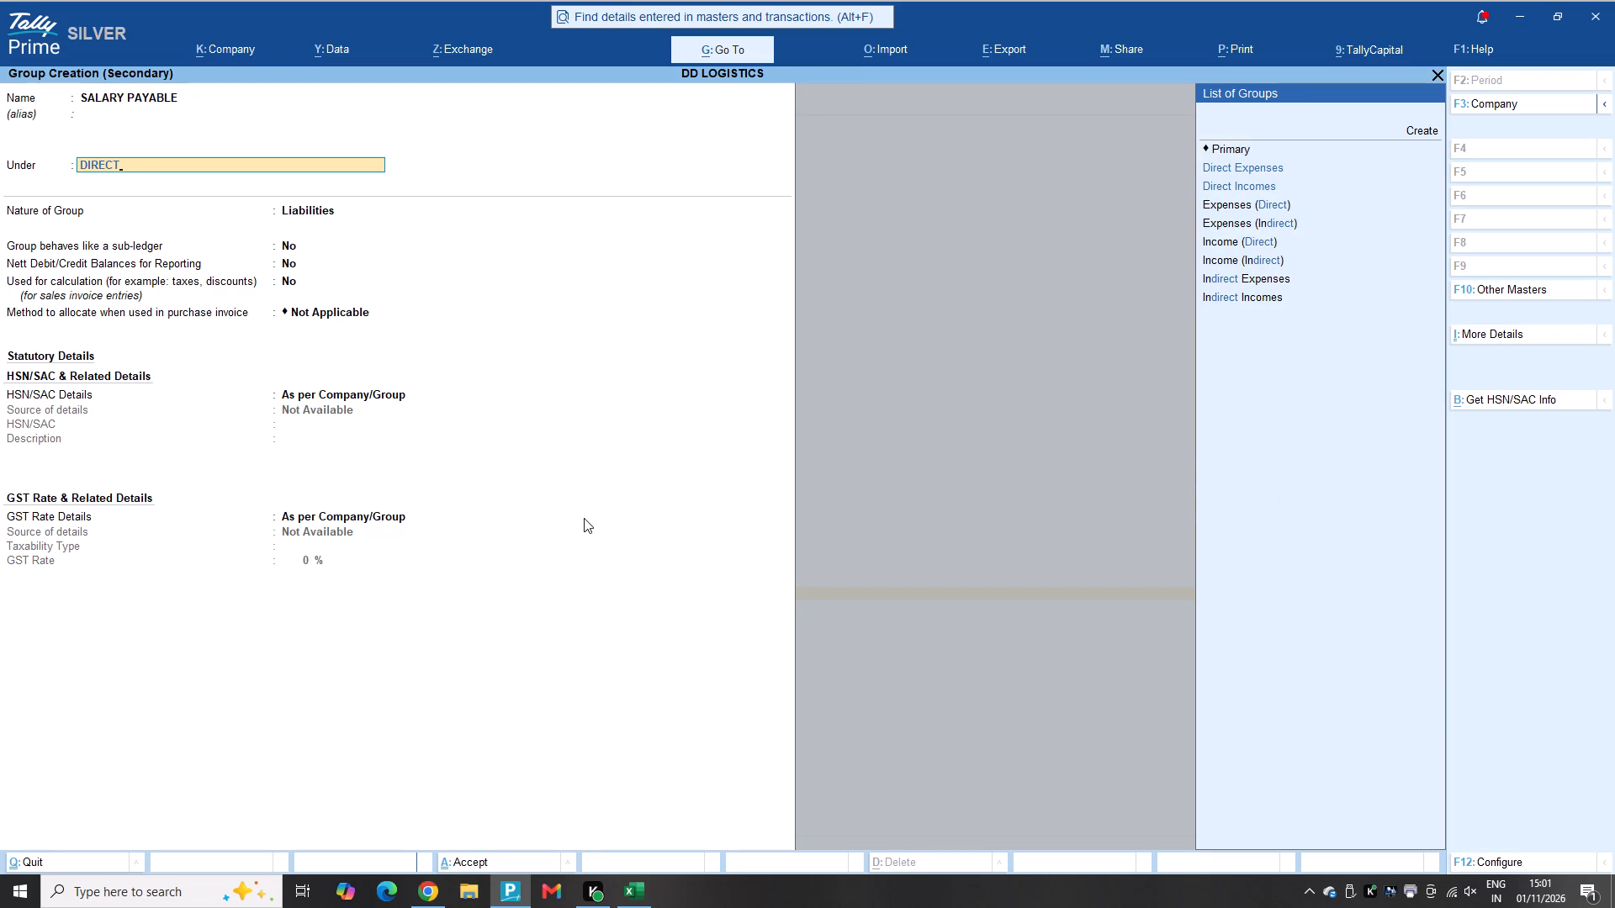
{"action": "key", "text": "Down"}
{"action": "key", "text": "Return"}
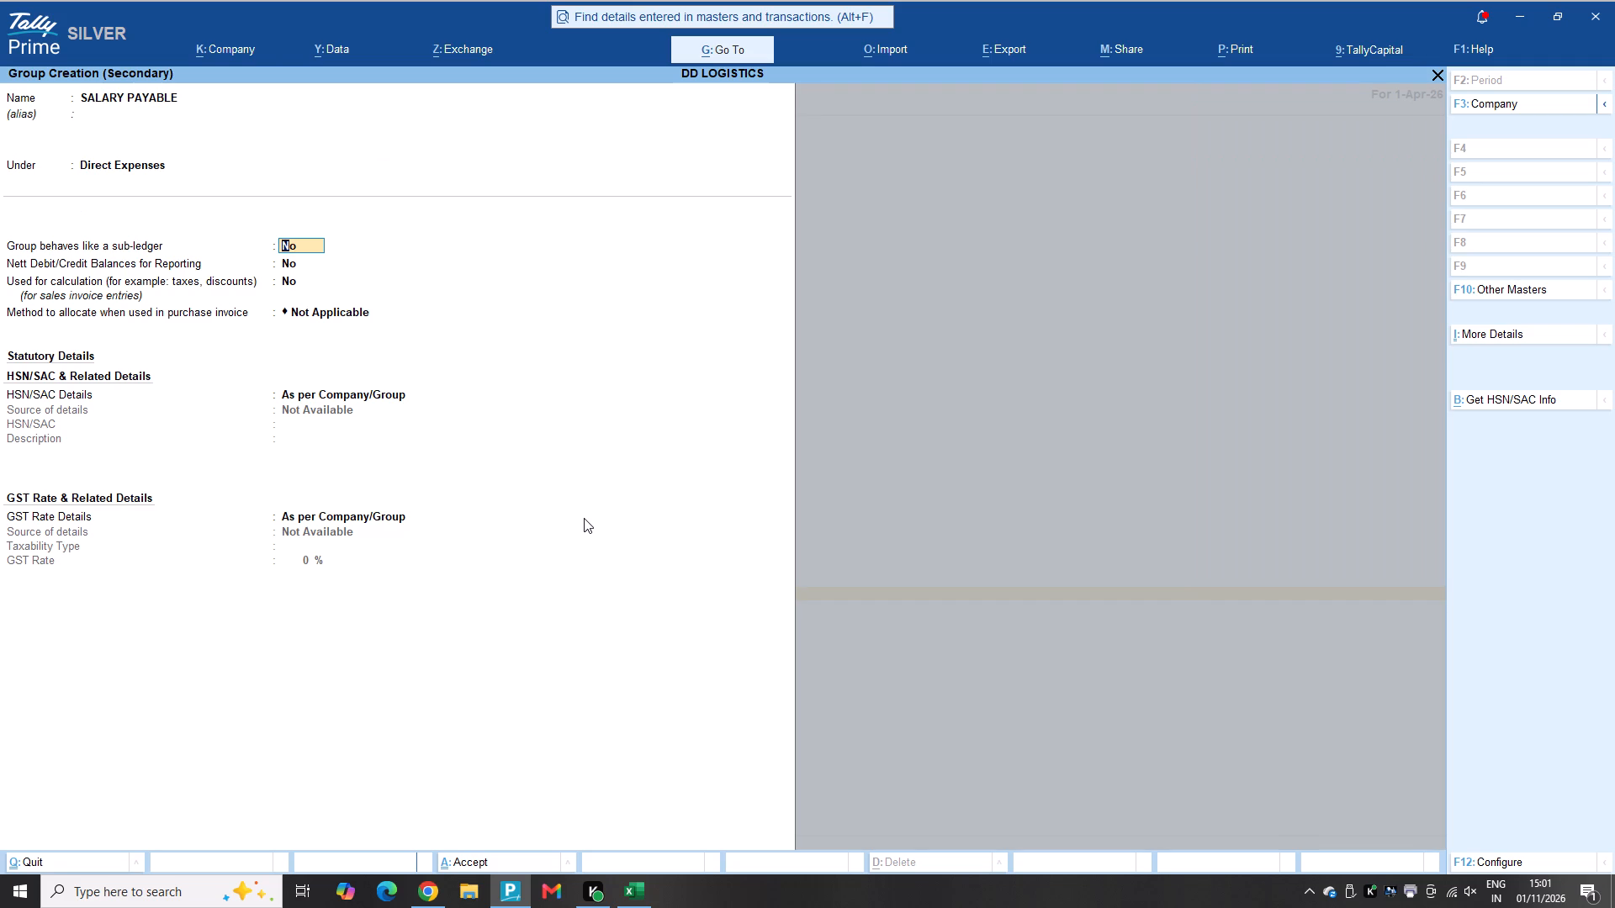
Set the new group to behave like a sub-ledger and to use nett debit/credit balances for reporting, both Yes.
{"action": "type", "text": "YE"}
{"action": "key", "text": "Return"}
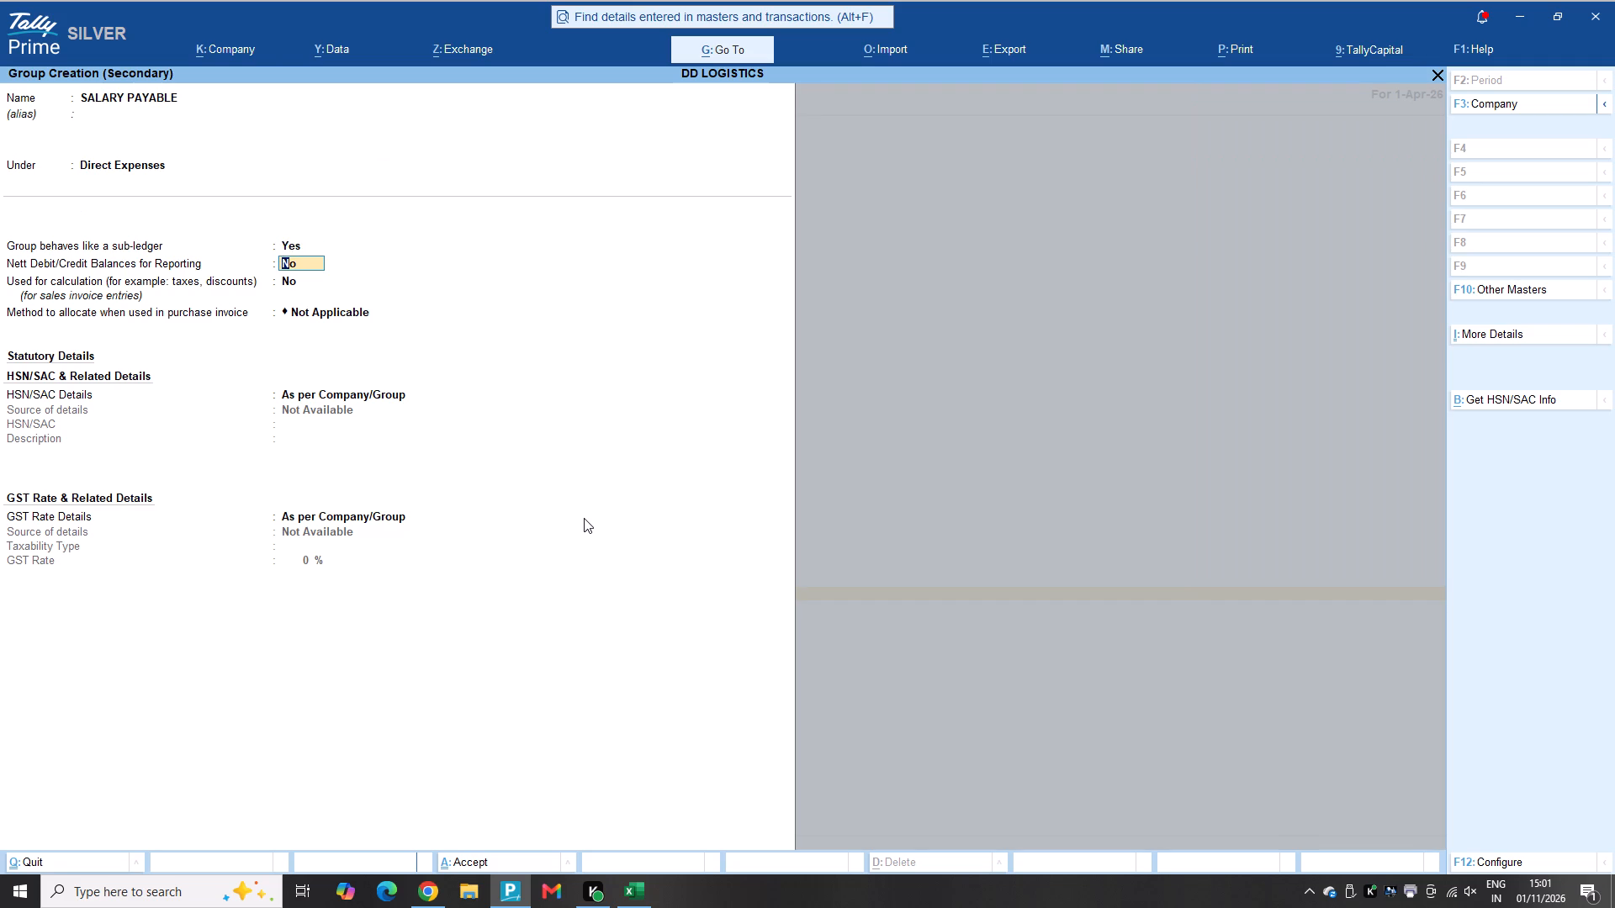
{"action": "key", "text": "e"}
{"action": "key", "text": "BackSpace"}
{"action": "key", "text": "r"}
{"action": "key", "text": "Return"}
{"action": "key", "text": "r"}
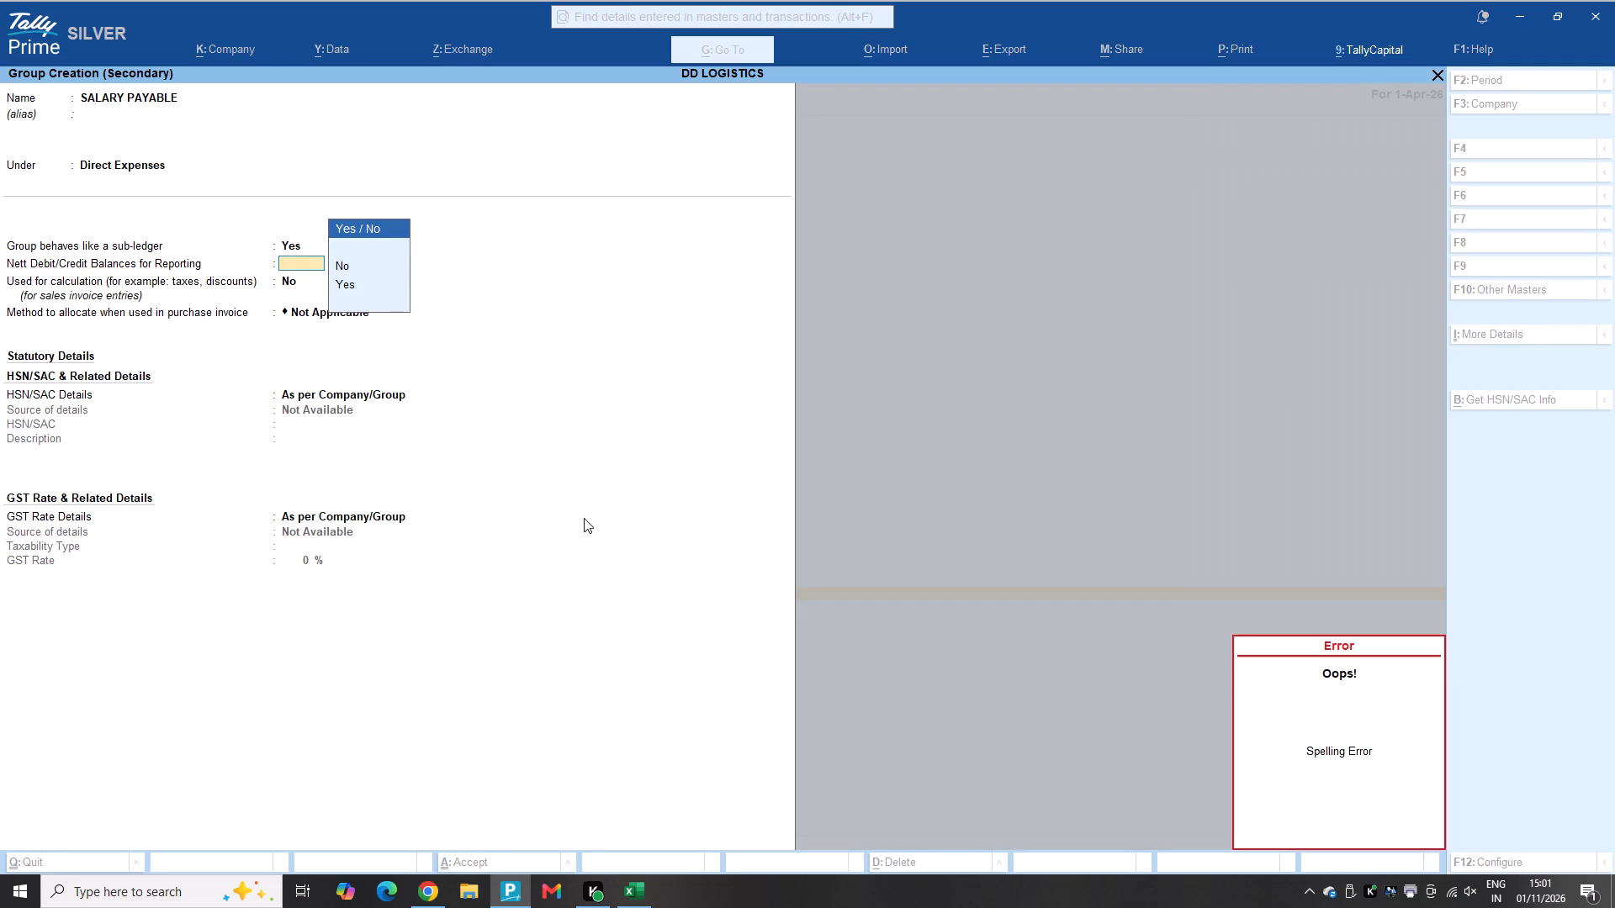
{"action": "key", "text": "Down"}
{"action": "key", "text": "Down"}
{"action": "key", "text": "Return"}
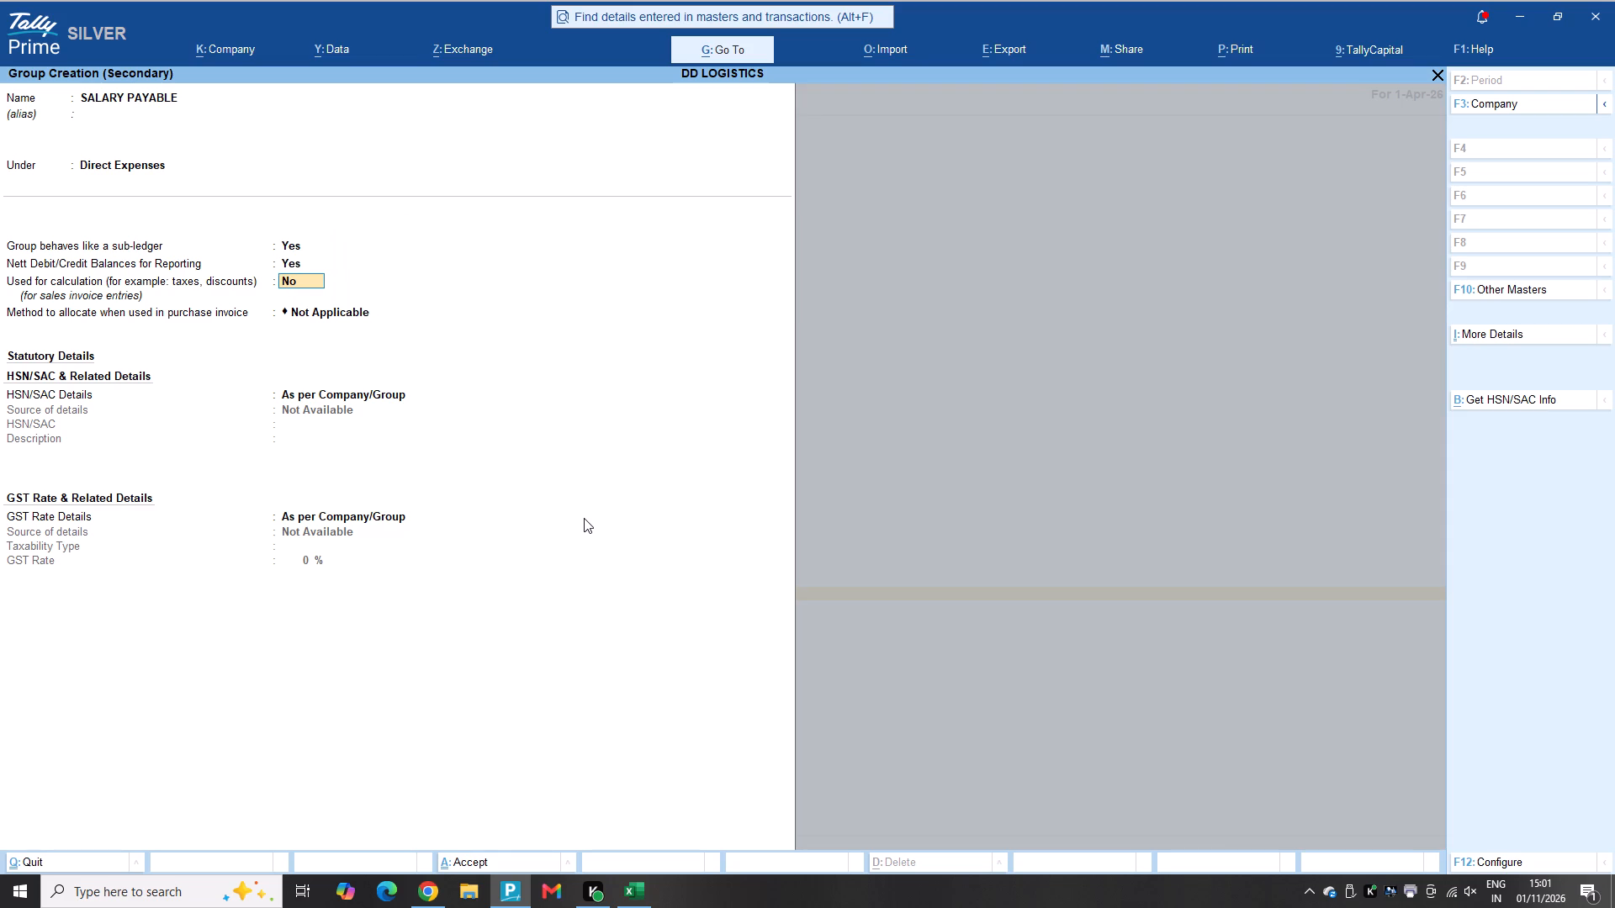
Set the group as used for calculation to Yes with allocation method Not Applicable, save it, and return to the Gateway of Tally.
{"action": "key", "text": "y"}
{"action": "key", "text": "Return"}
{"action": "key", "text": "y"}
{"action": "key", "text": "Return"}
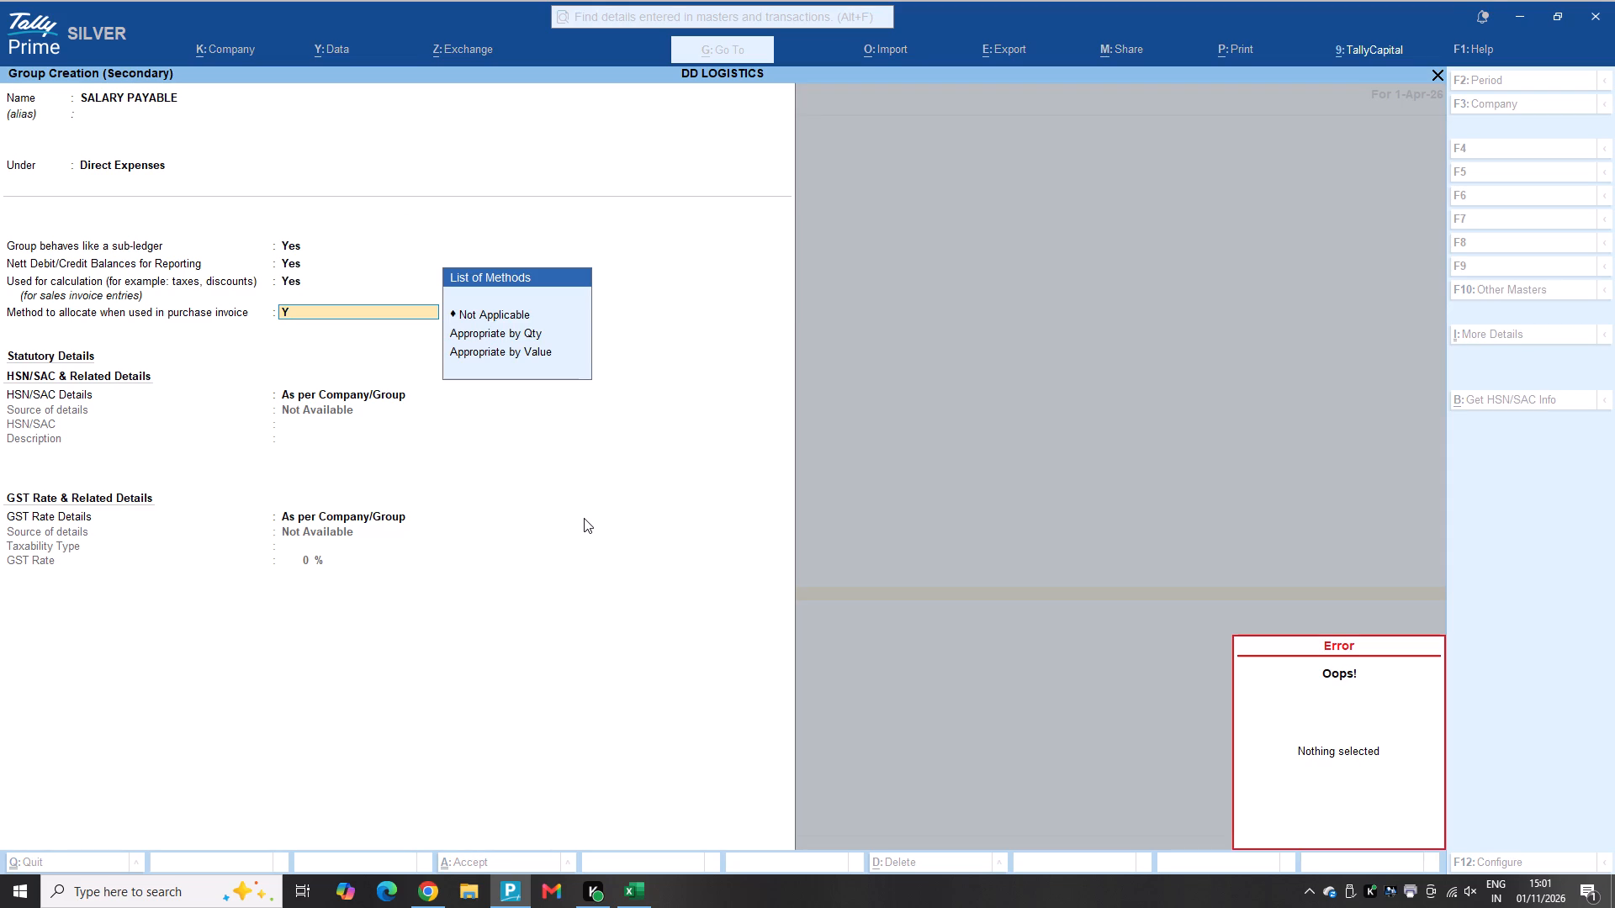
{"action": "key", "text": "BackSpace"}
{"action": "key", "text": "Up"}
{"action": "key", "text": "Up"}
{"action": "key", "text": "Up"}
{"action": "key", "text": "Up"}
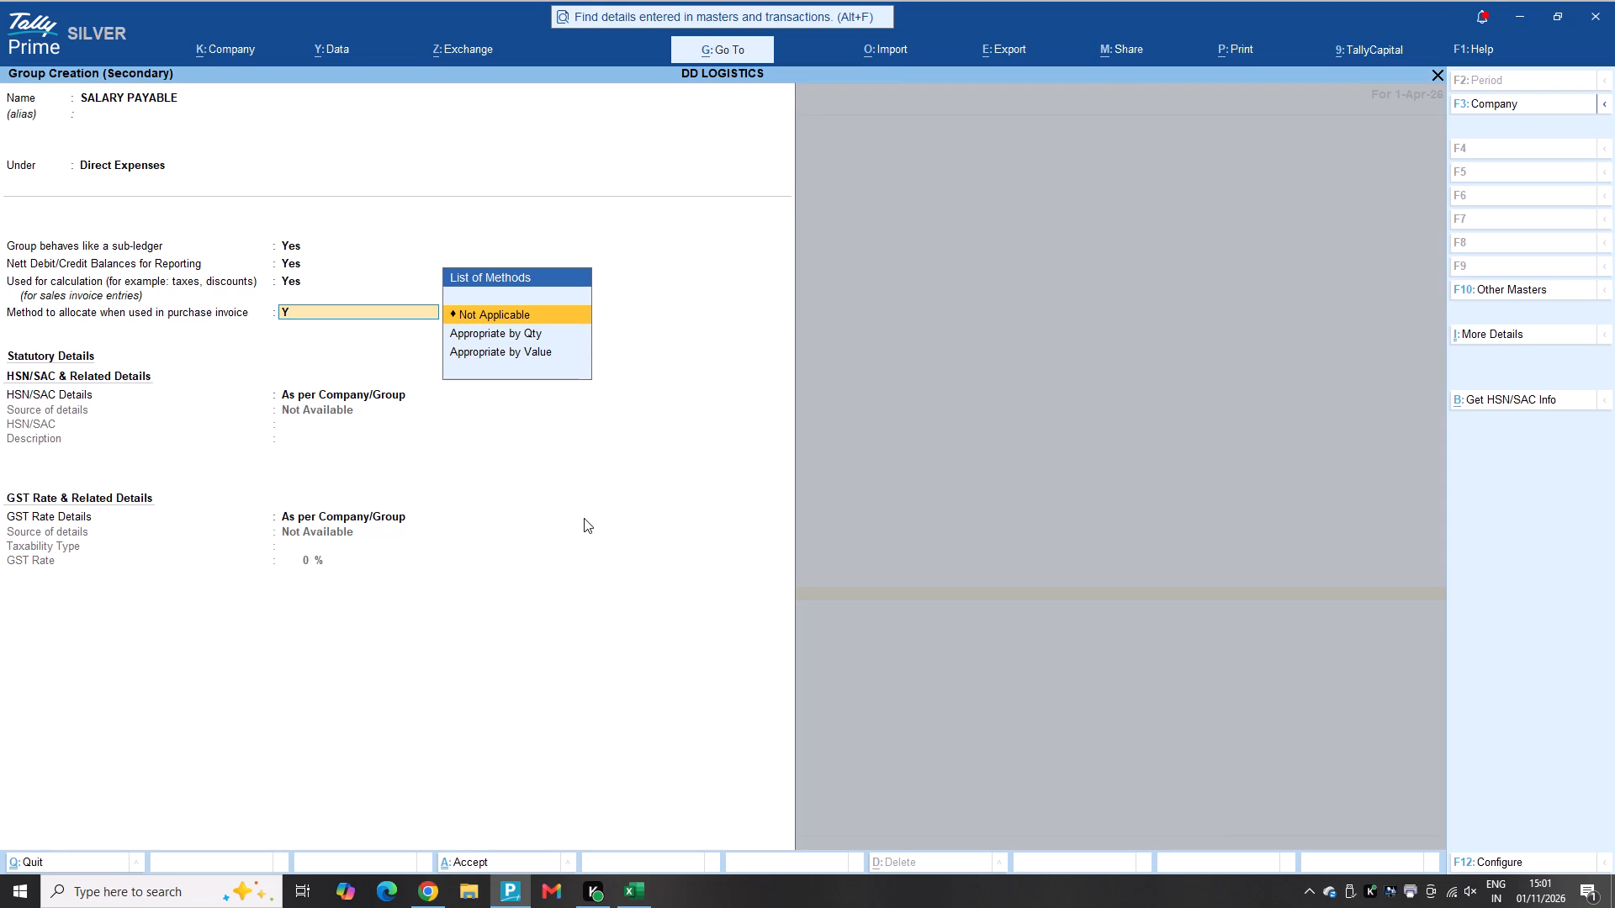
{"action": "key", "text": "Up"}
{"action": "key", "text": "Return"}
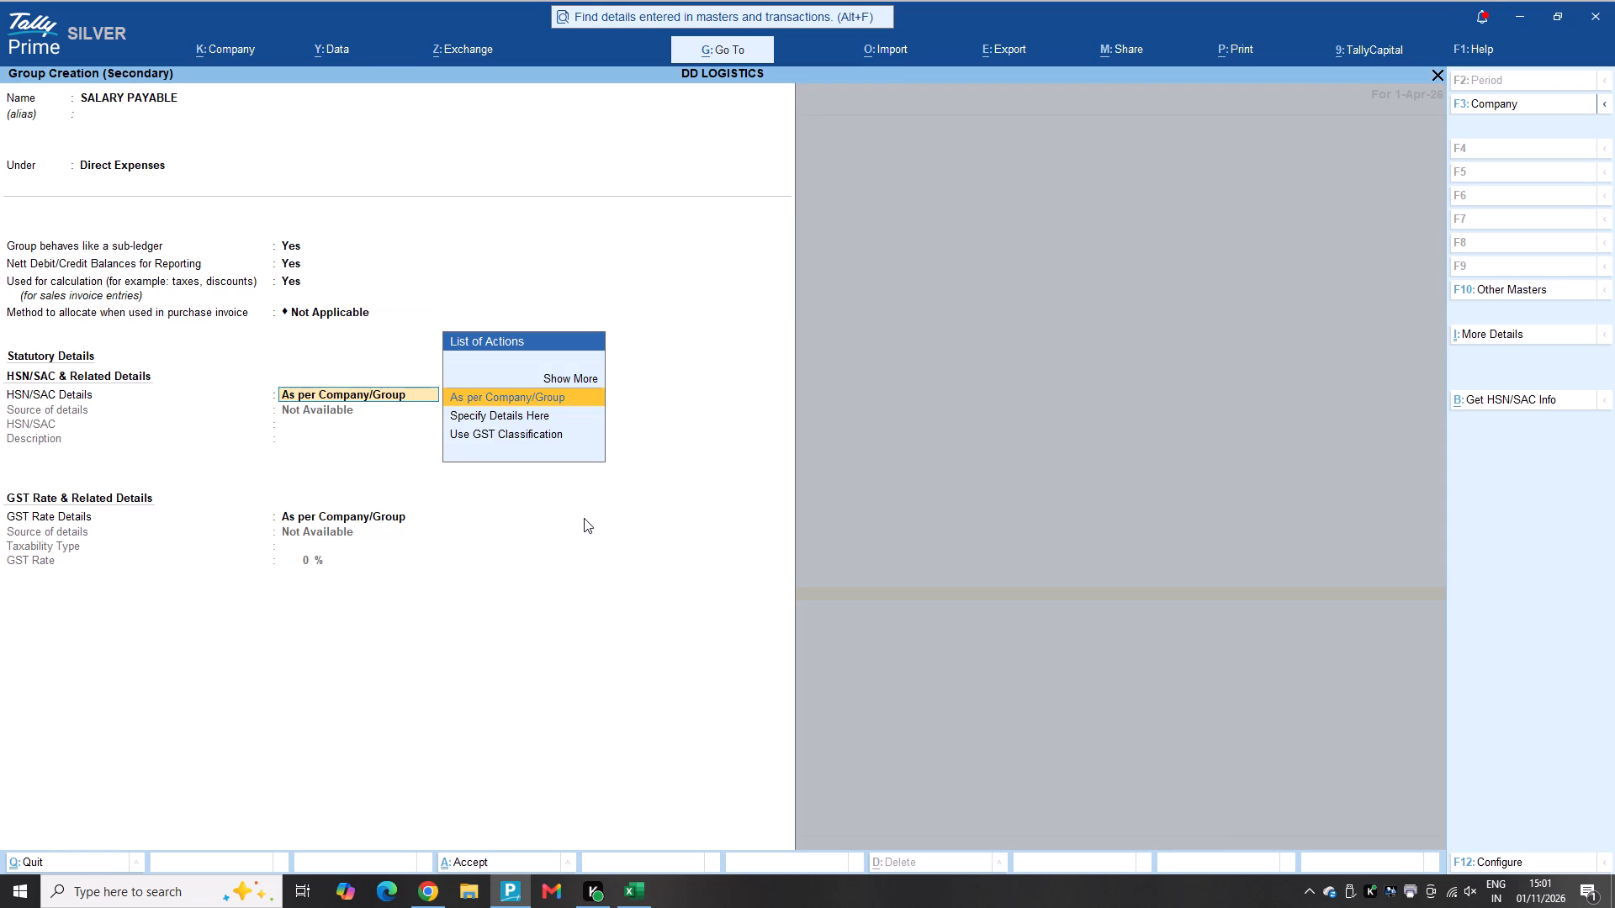
{"action": "key", "text": "ctrl+a"}
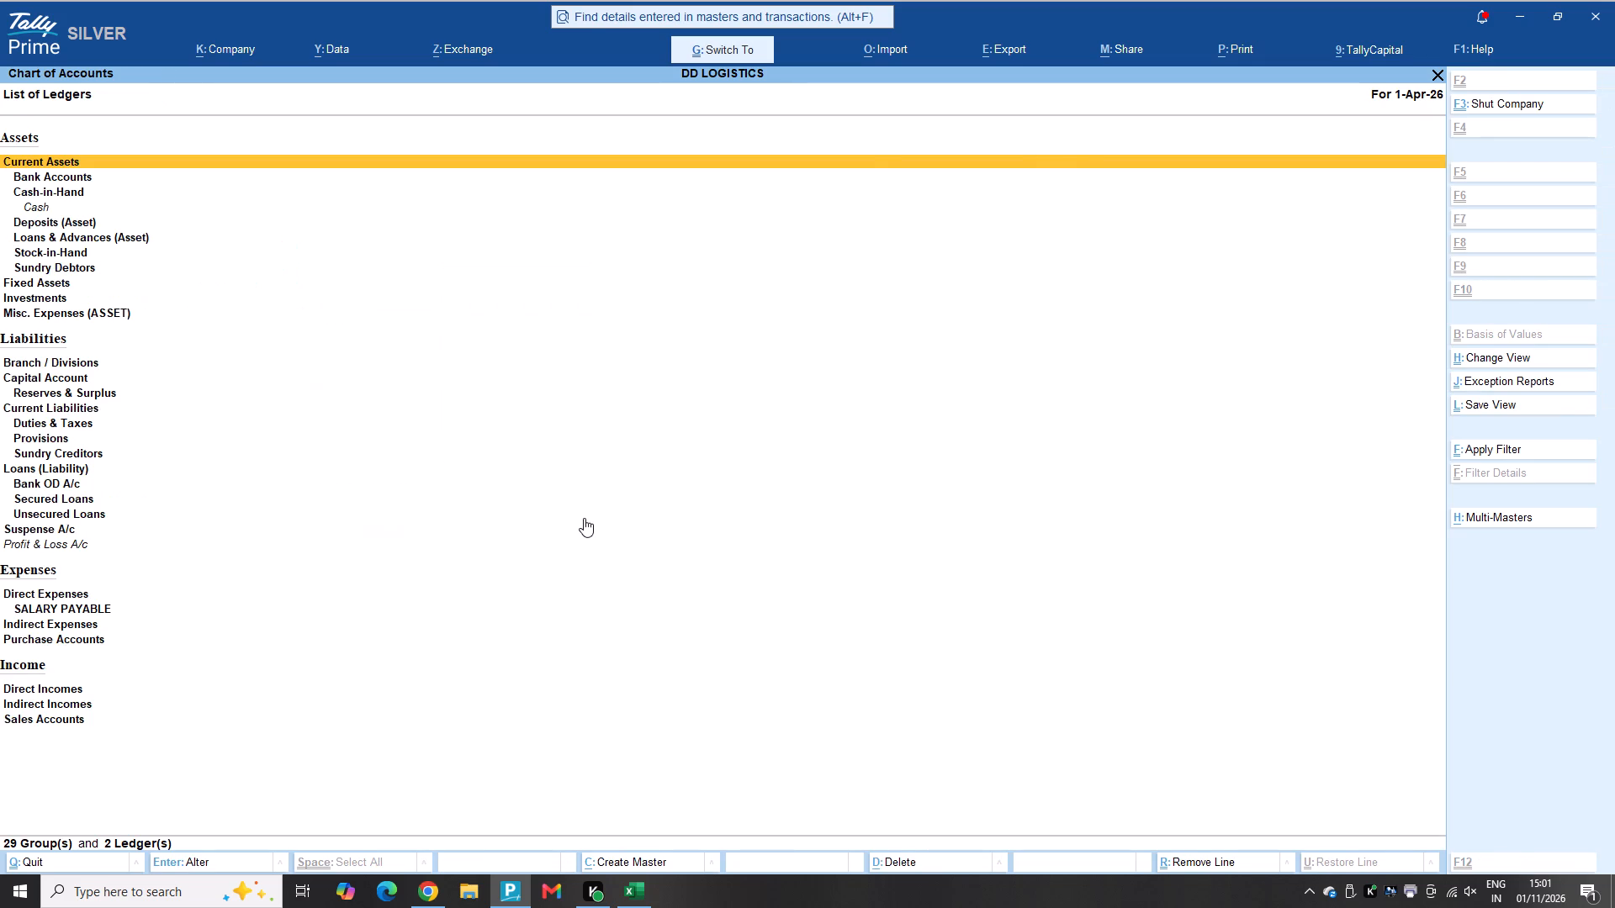
{"action": "key", "text": "Escape"}
{"action": "key", "text": "Escape"}
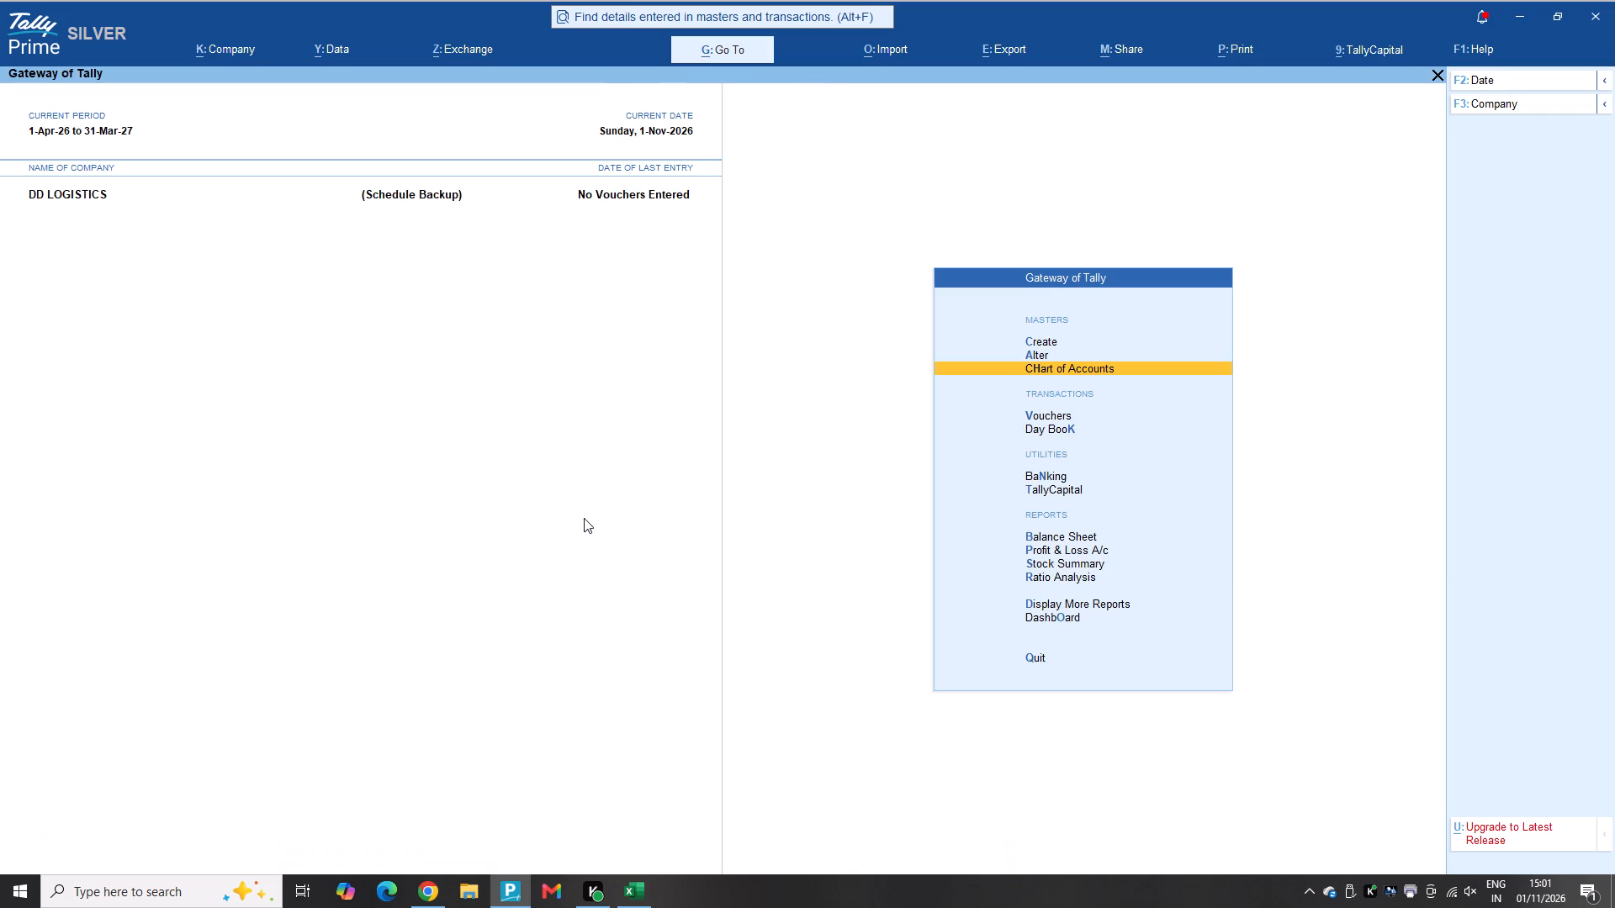
{"action": "key", "text": "Escape"}
{"action": "key", "text": "Escape"}
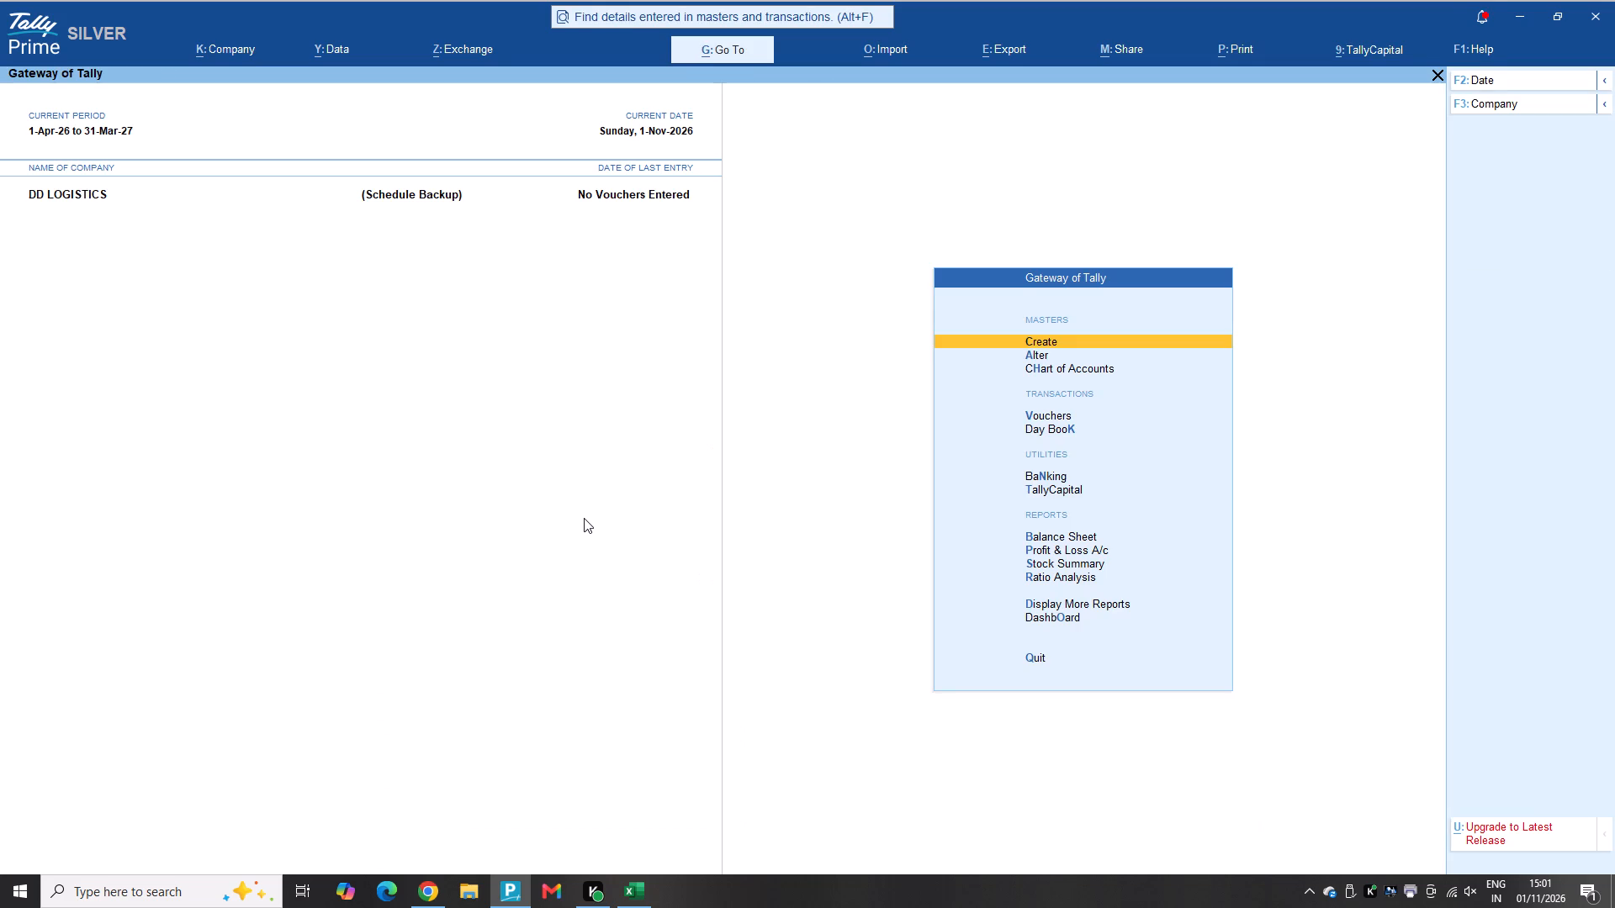
Start creating a ledger from the Account Books ledger selection and name it ANKUR SALARY, with no alias.
{"action": "type", "text": "DA"}
{"action": "key", "text": "l"}
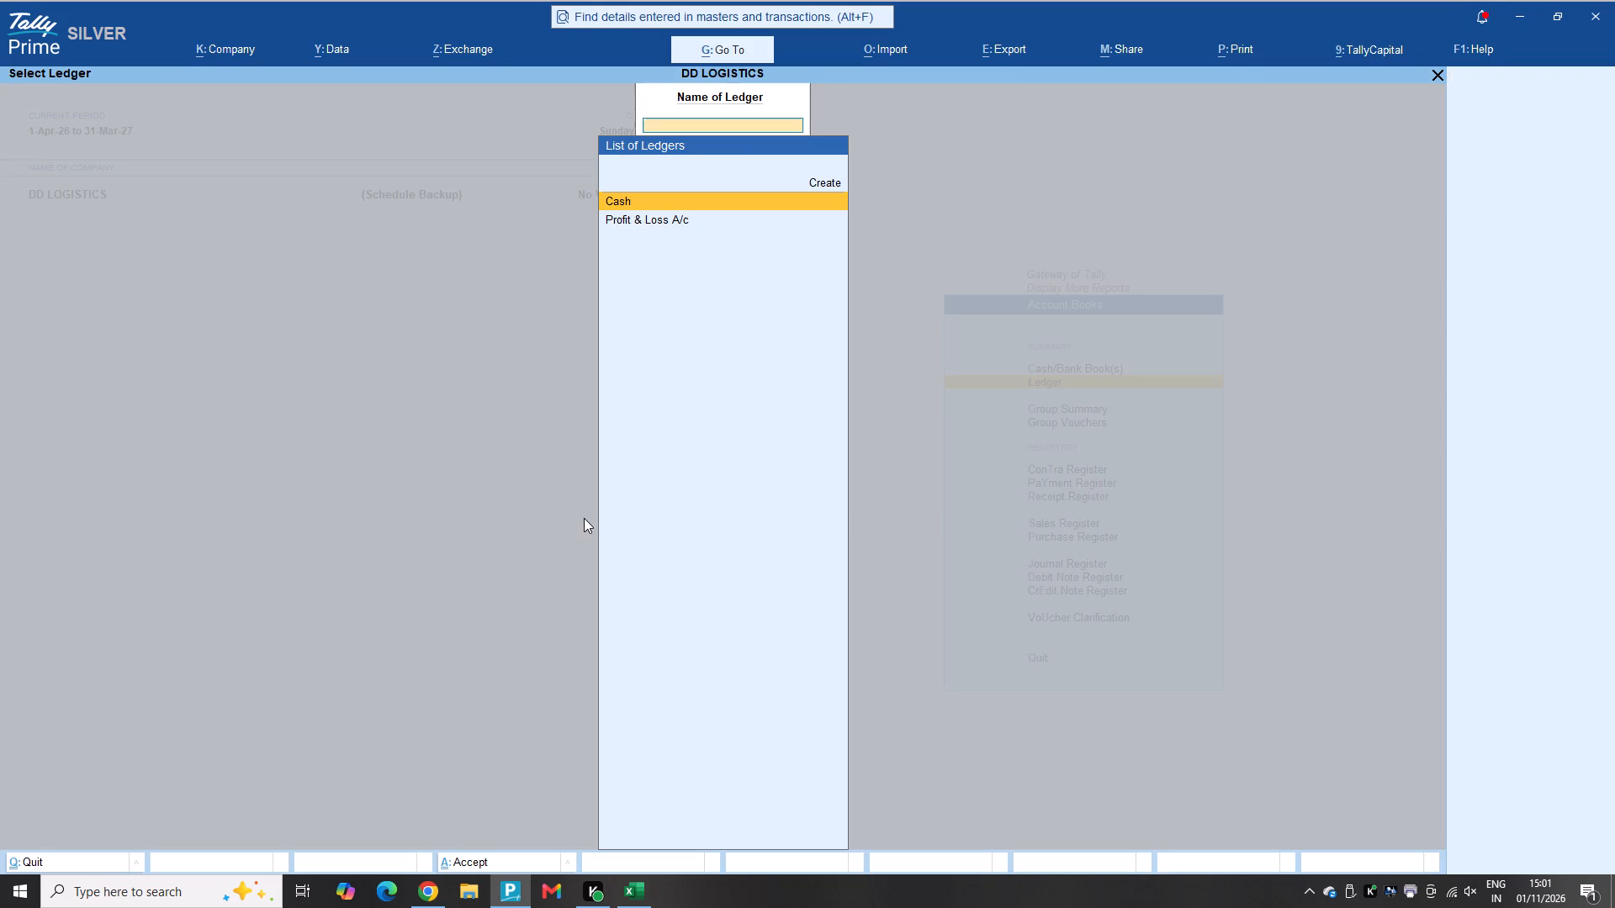
{"action": "key", "text": "Down"}
{"action": "key", "text": "Down"}
{"action": "key", "text": "Up"}
{"action": "key", "text": "Down"}
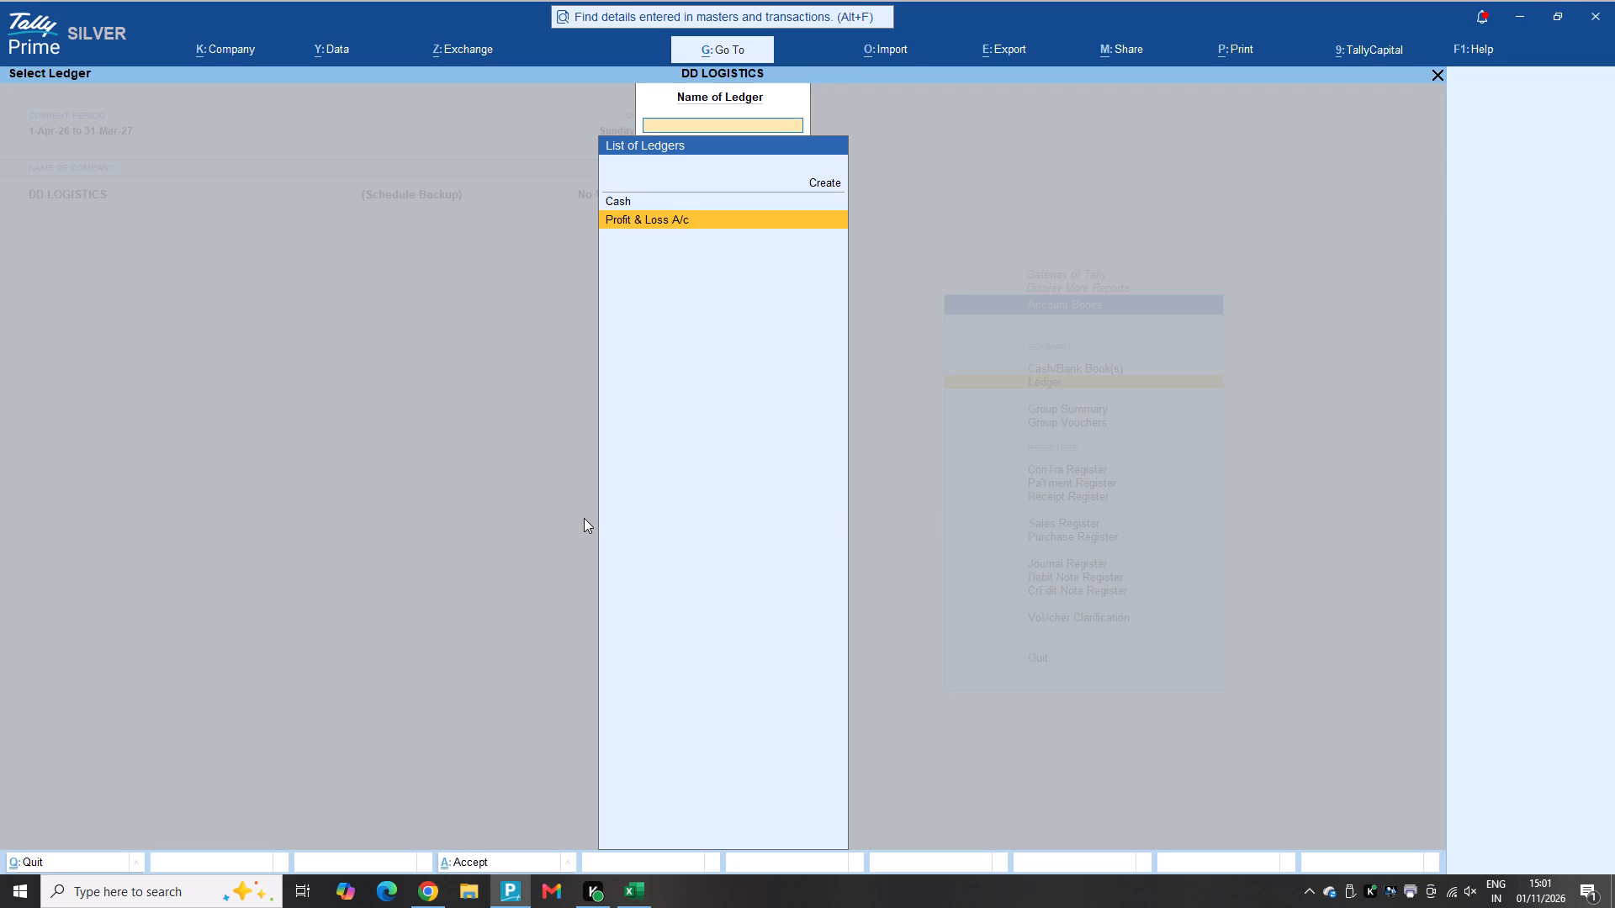
{"action": "key", "text": "Down"}
{"action": "key", "text": "Up"}
{"action": "key", "text": "Up"}
{"action": "key", "text": "Return"}
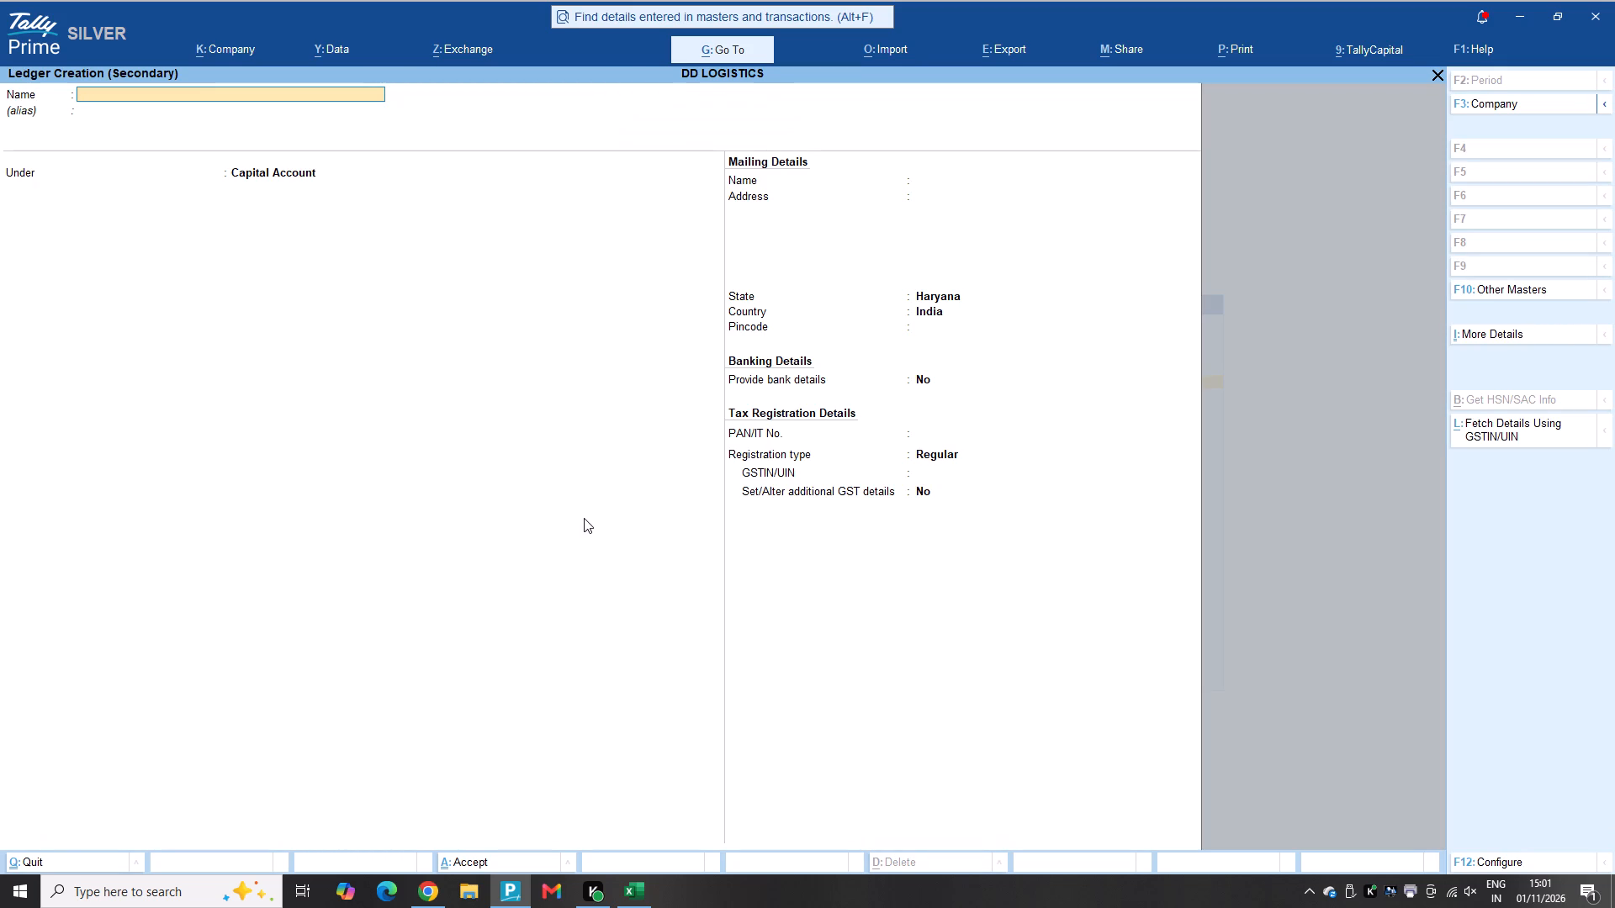
{"action": "type", "text": "ANKUR"}
{"action": "key", "text": "space"}
{"action": "type", "text": "SALA"}
{"action": "type", "text": "RY"}
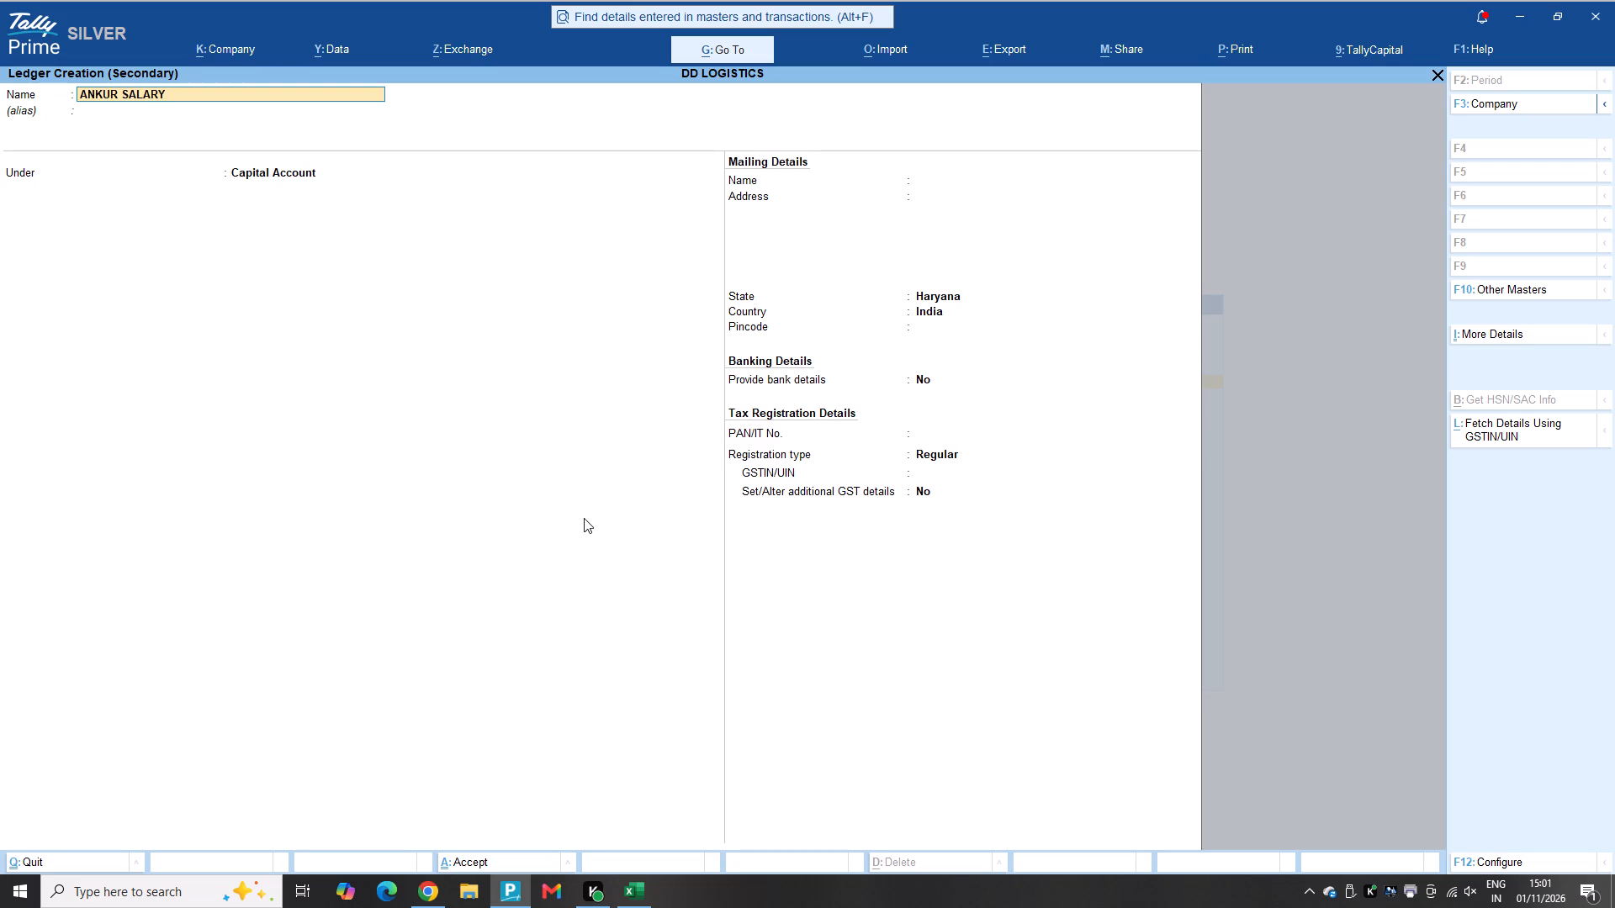
{"action": "key", "text": "Return"}
{"action": "key", "text": "Return"}
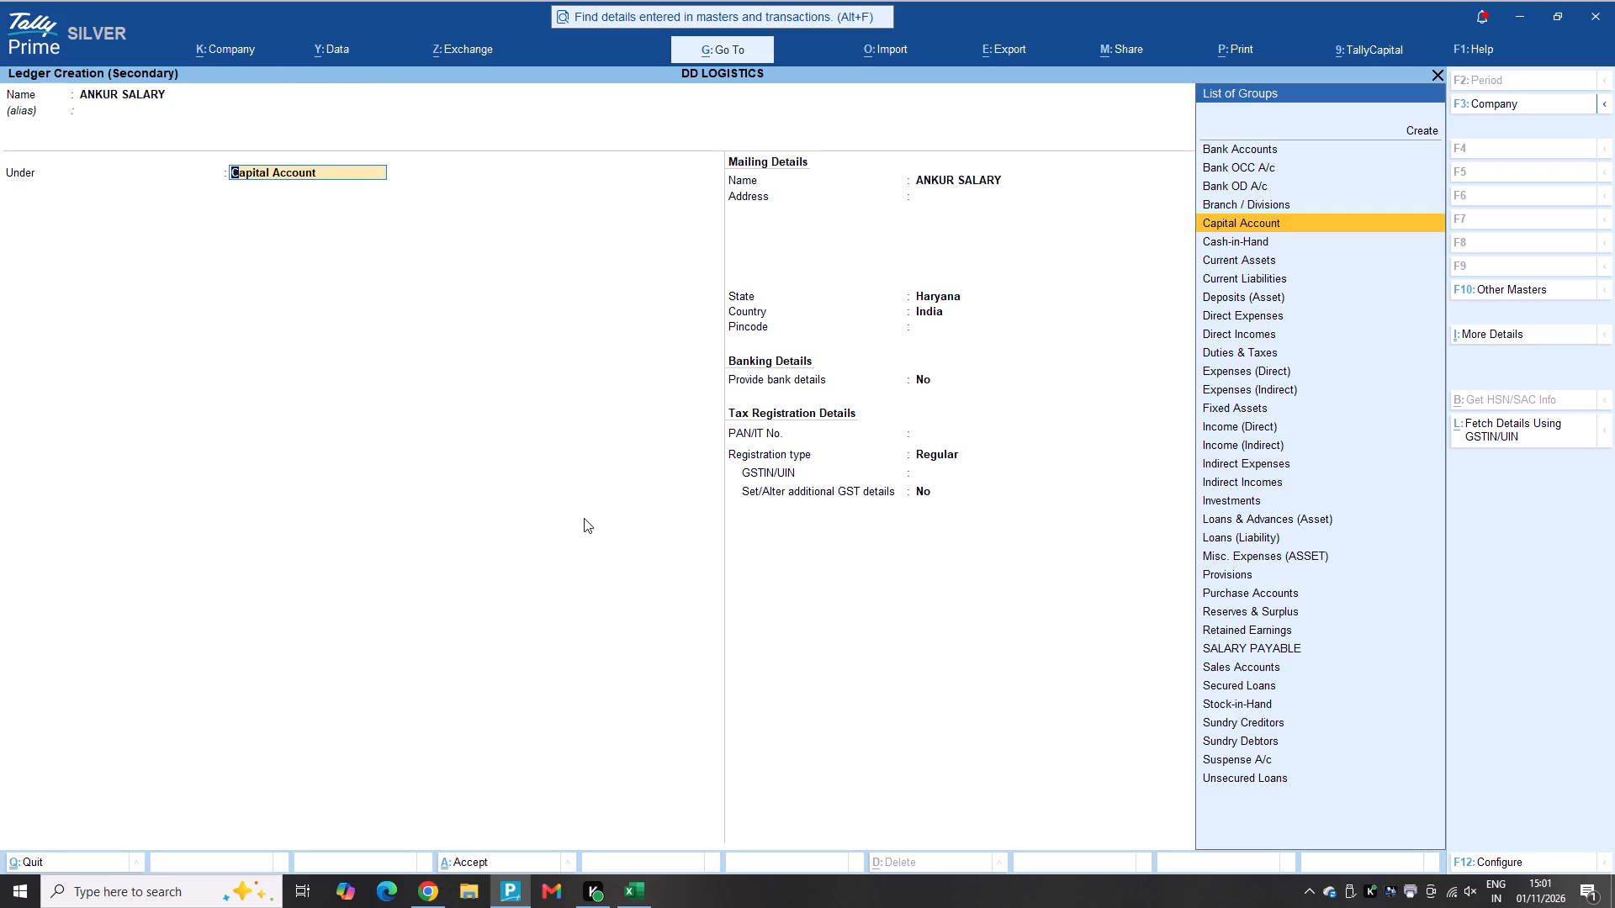
Place the ledger under the SALARY PAYABLE group with ledger type Not Applicable and save it.
{"action": "type", "text": "SAL"}
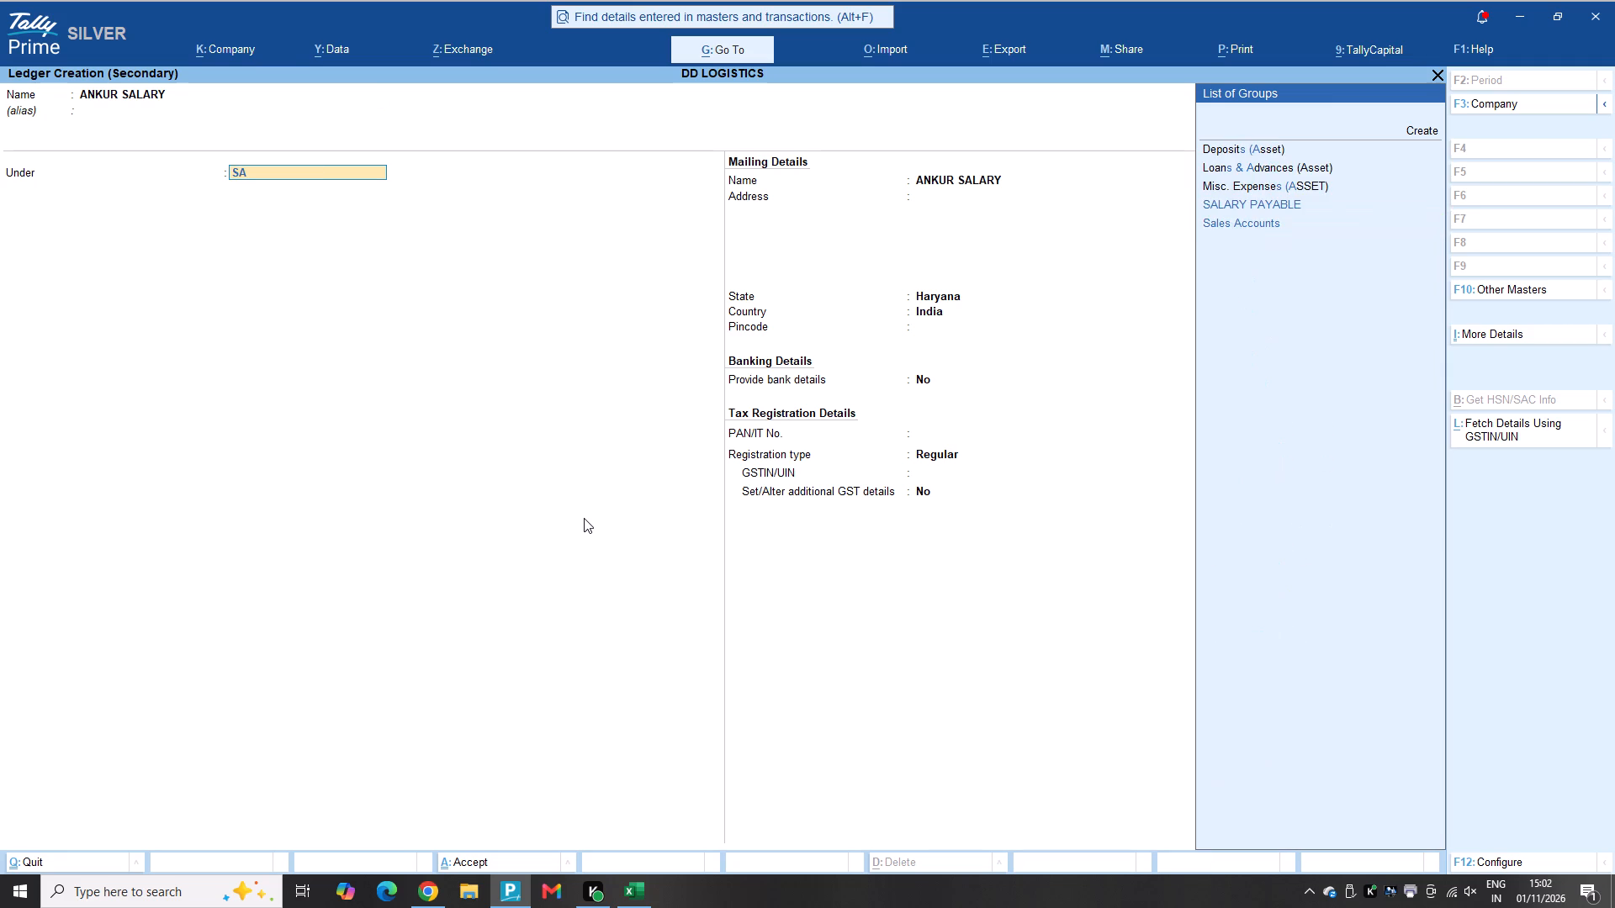
{"action": "key", "text": "Down"}
{"action": "key", "text": "Return"}
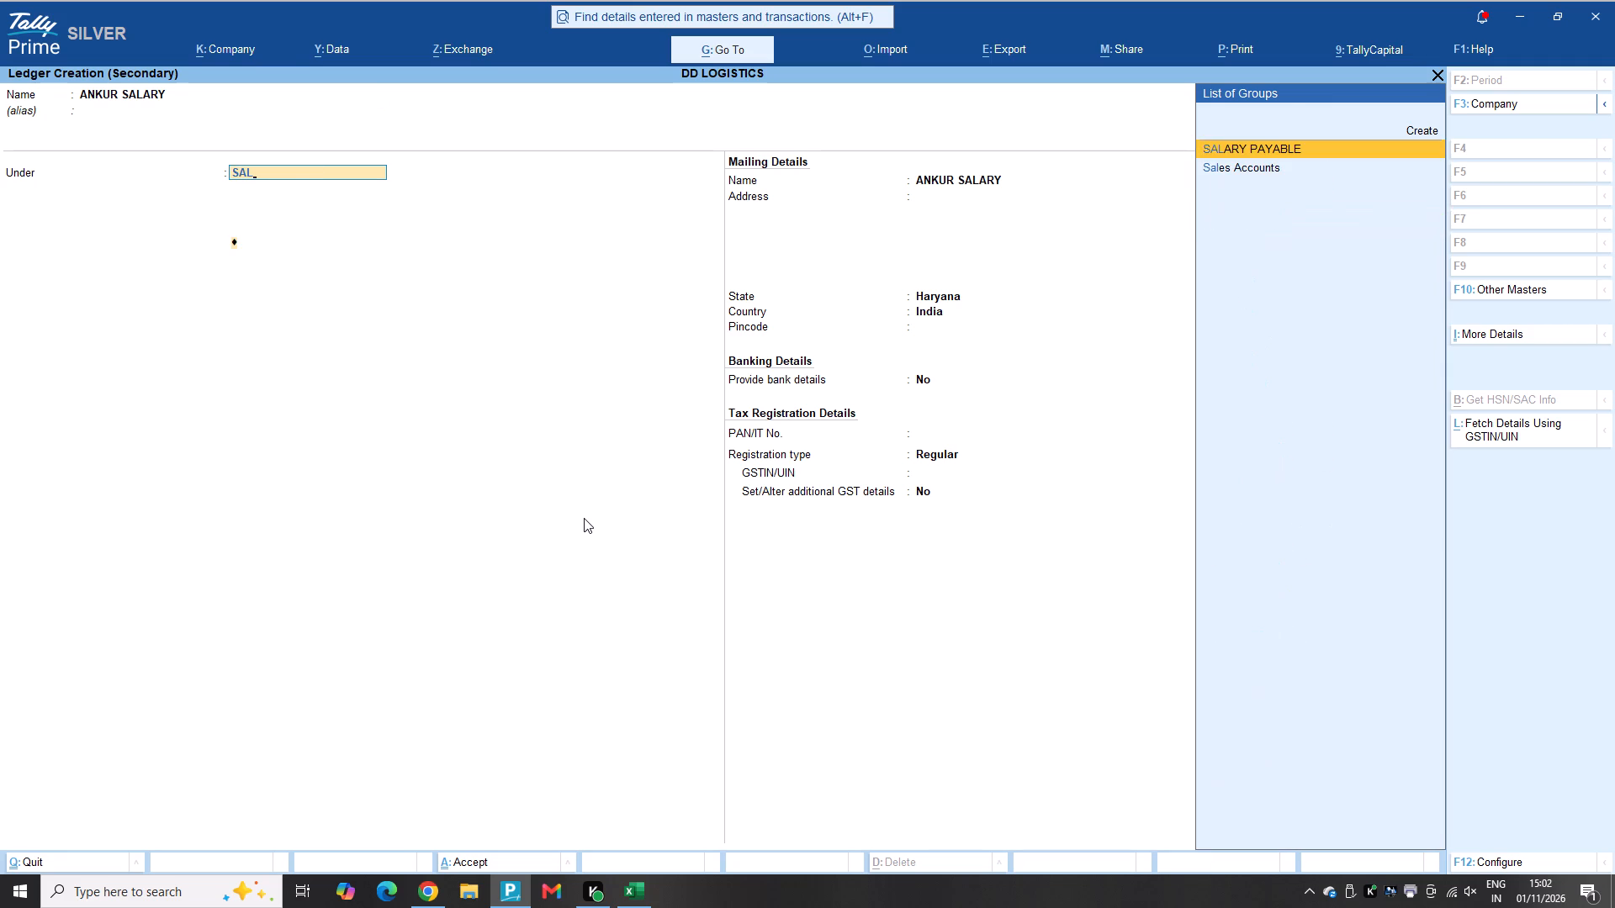
{"action": "key", "text": "Return"}
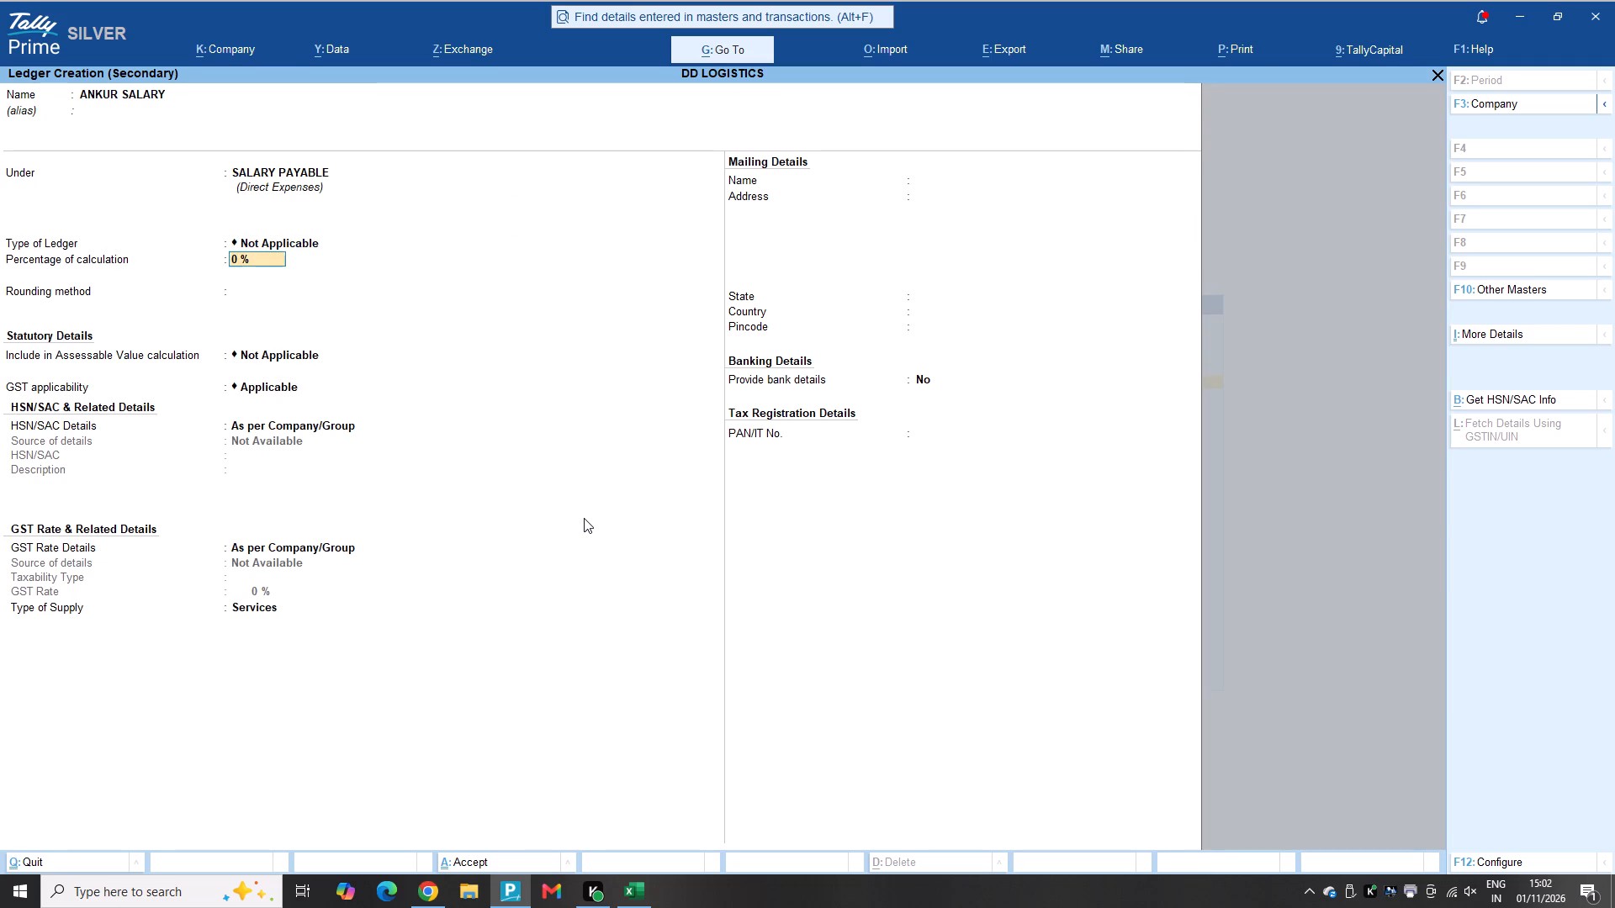
{"action": "key", "text": "ctrl+a"}
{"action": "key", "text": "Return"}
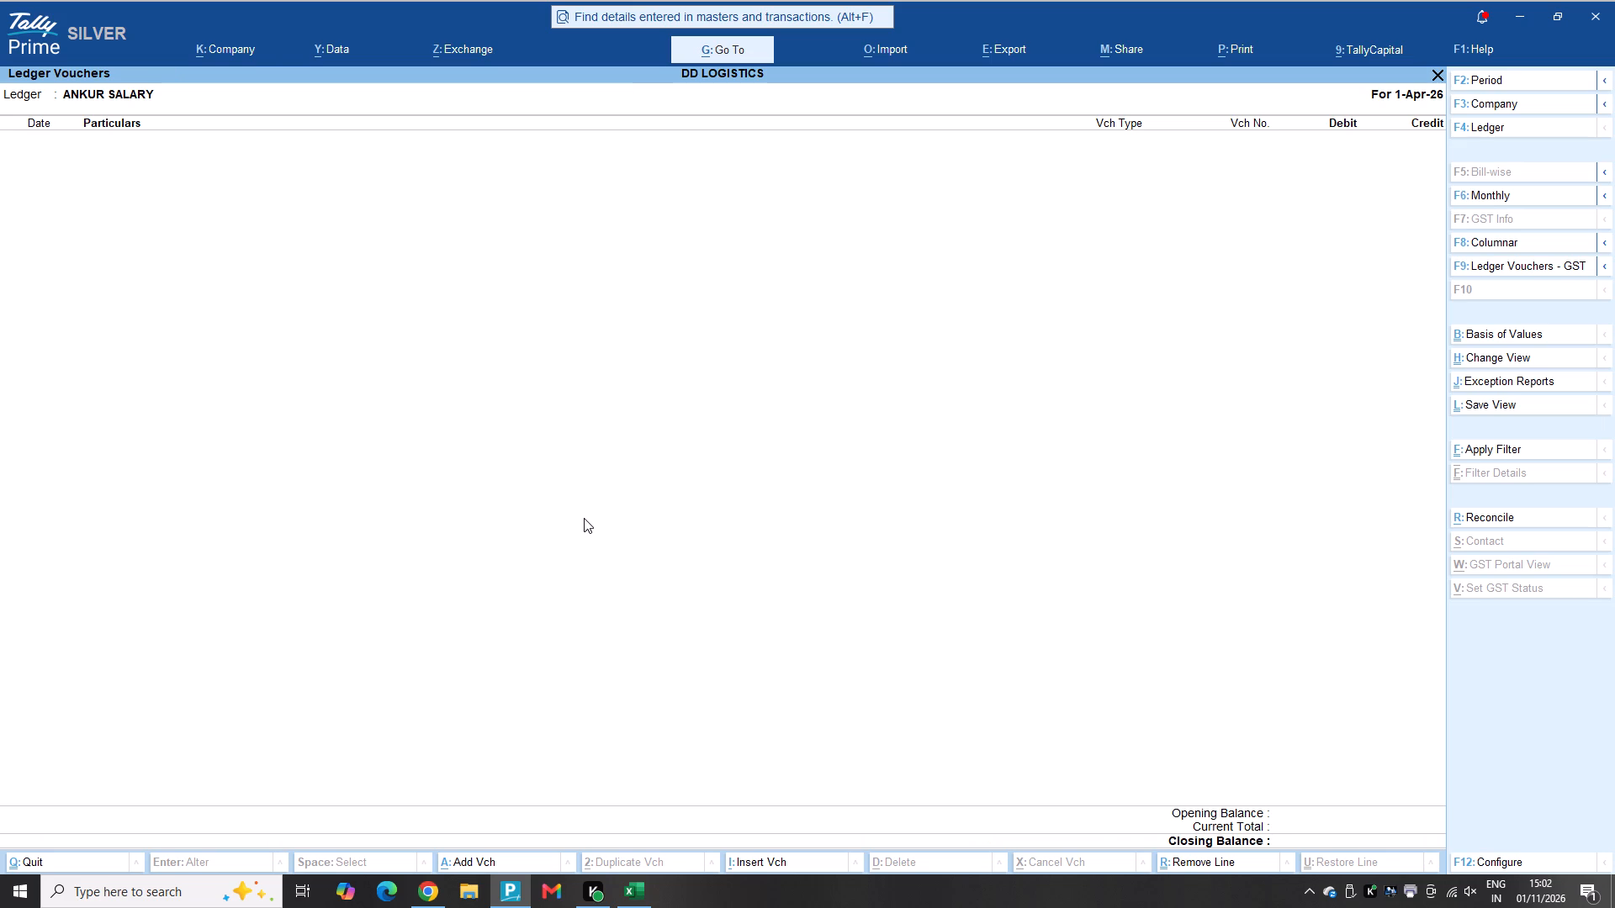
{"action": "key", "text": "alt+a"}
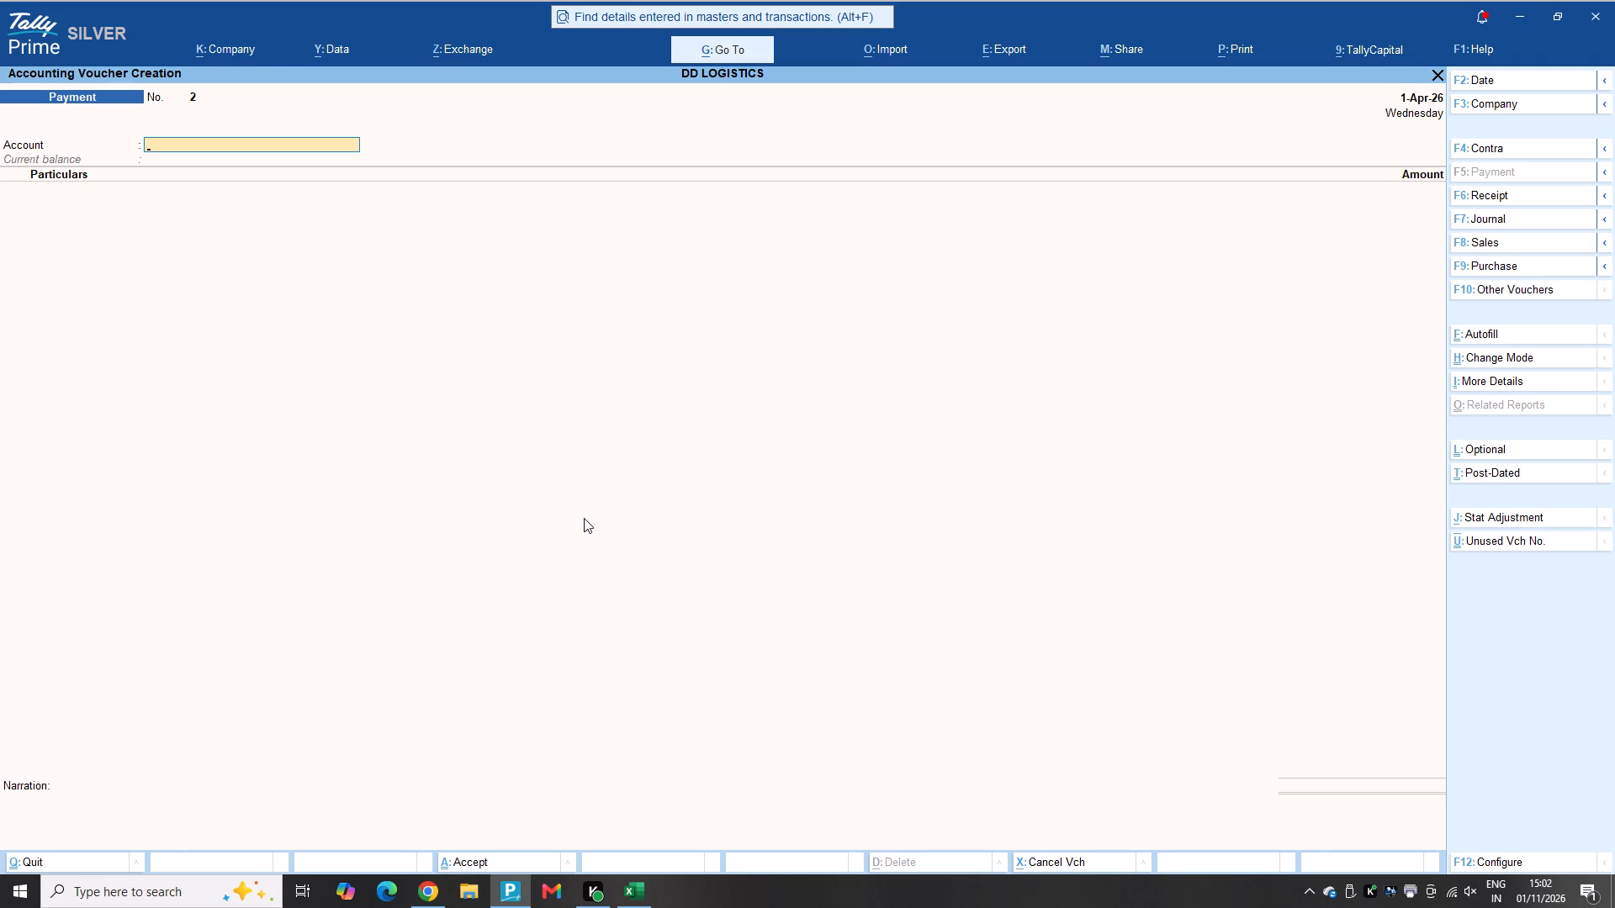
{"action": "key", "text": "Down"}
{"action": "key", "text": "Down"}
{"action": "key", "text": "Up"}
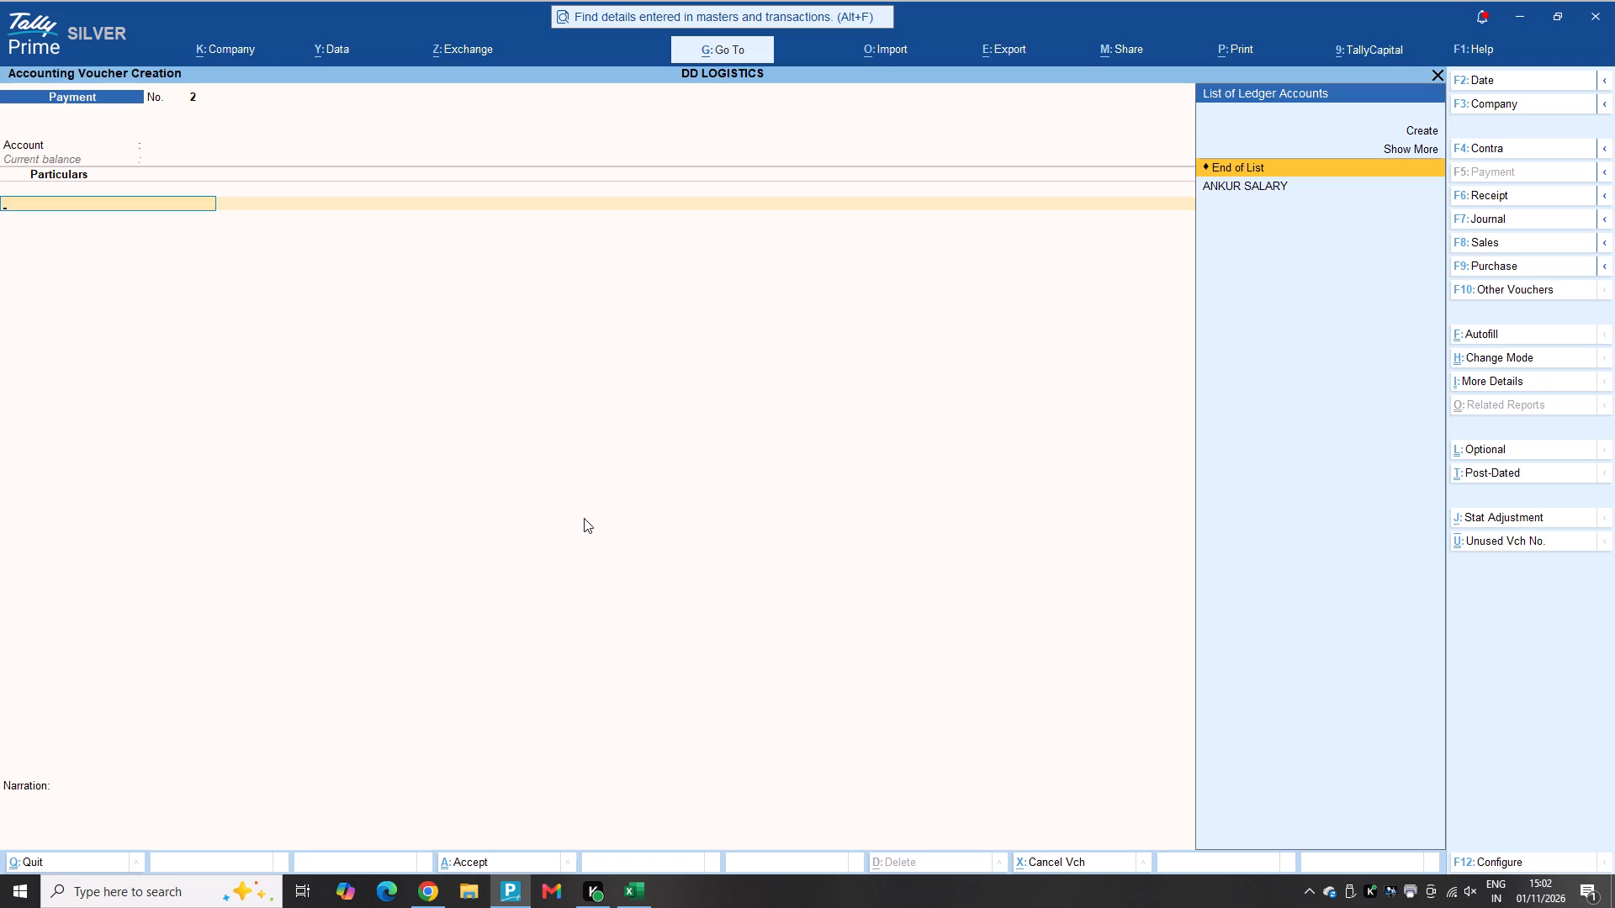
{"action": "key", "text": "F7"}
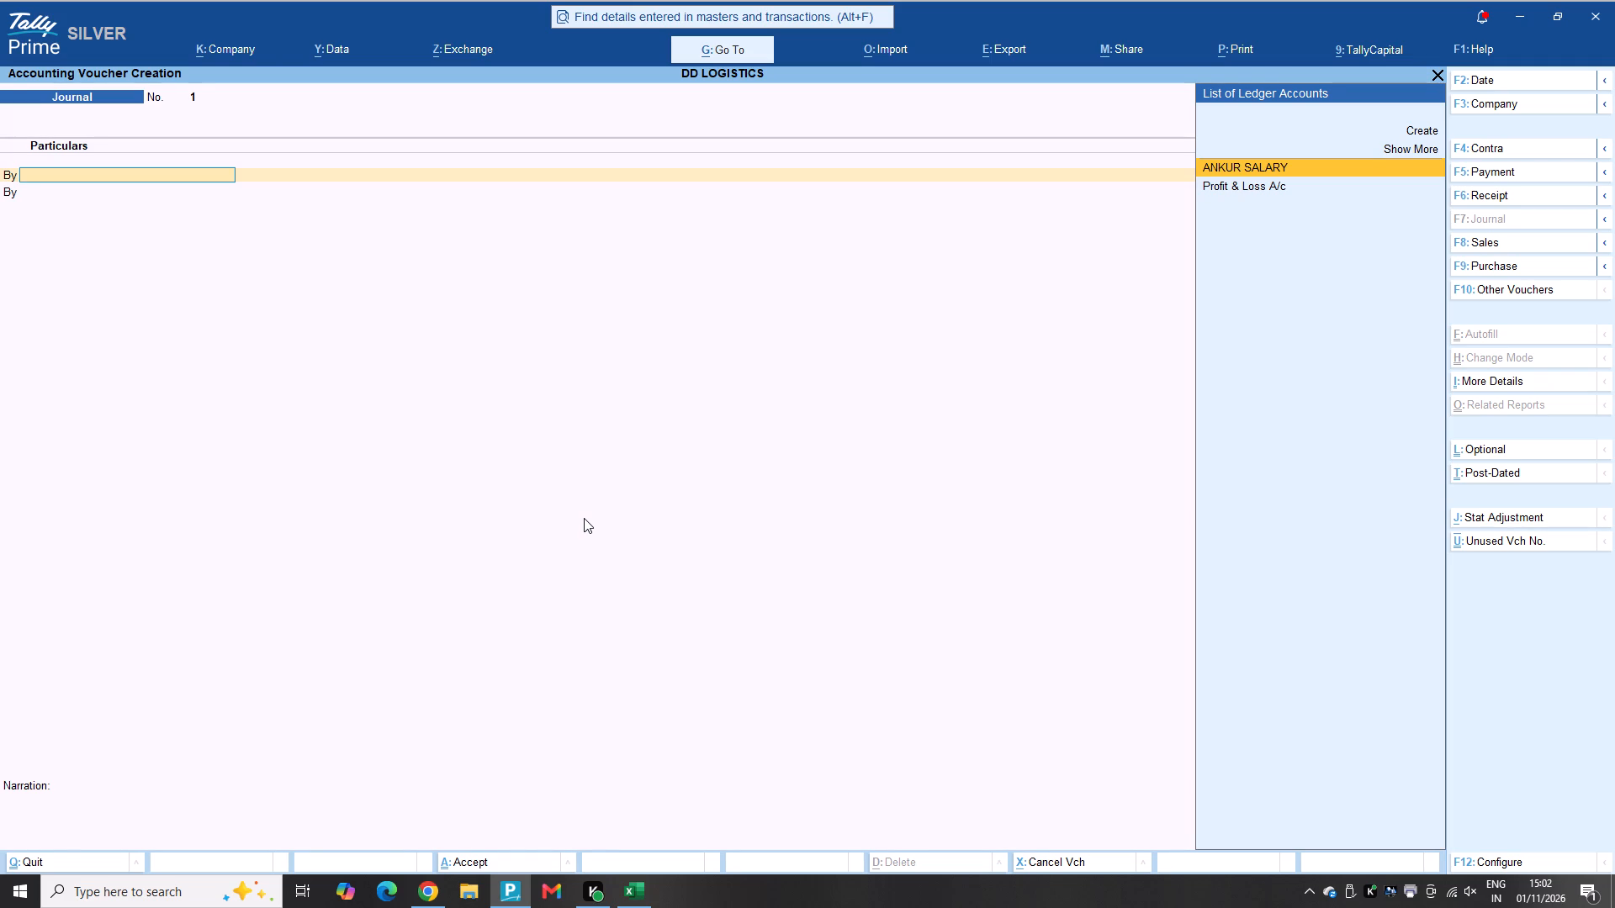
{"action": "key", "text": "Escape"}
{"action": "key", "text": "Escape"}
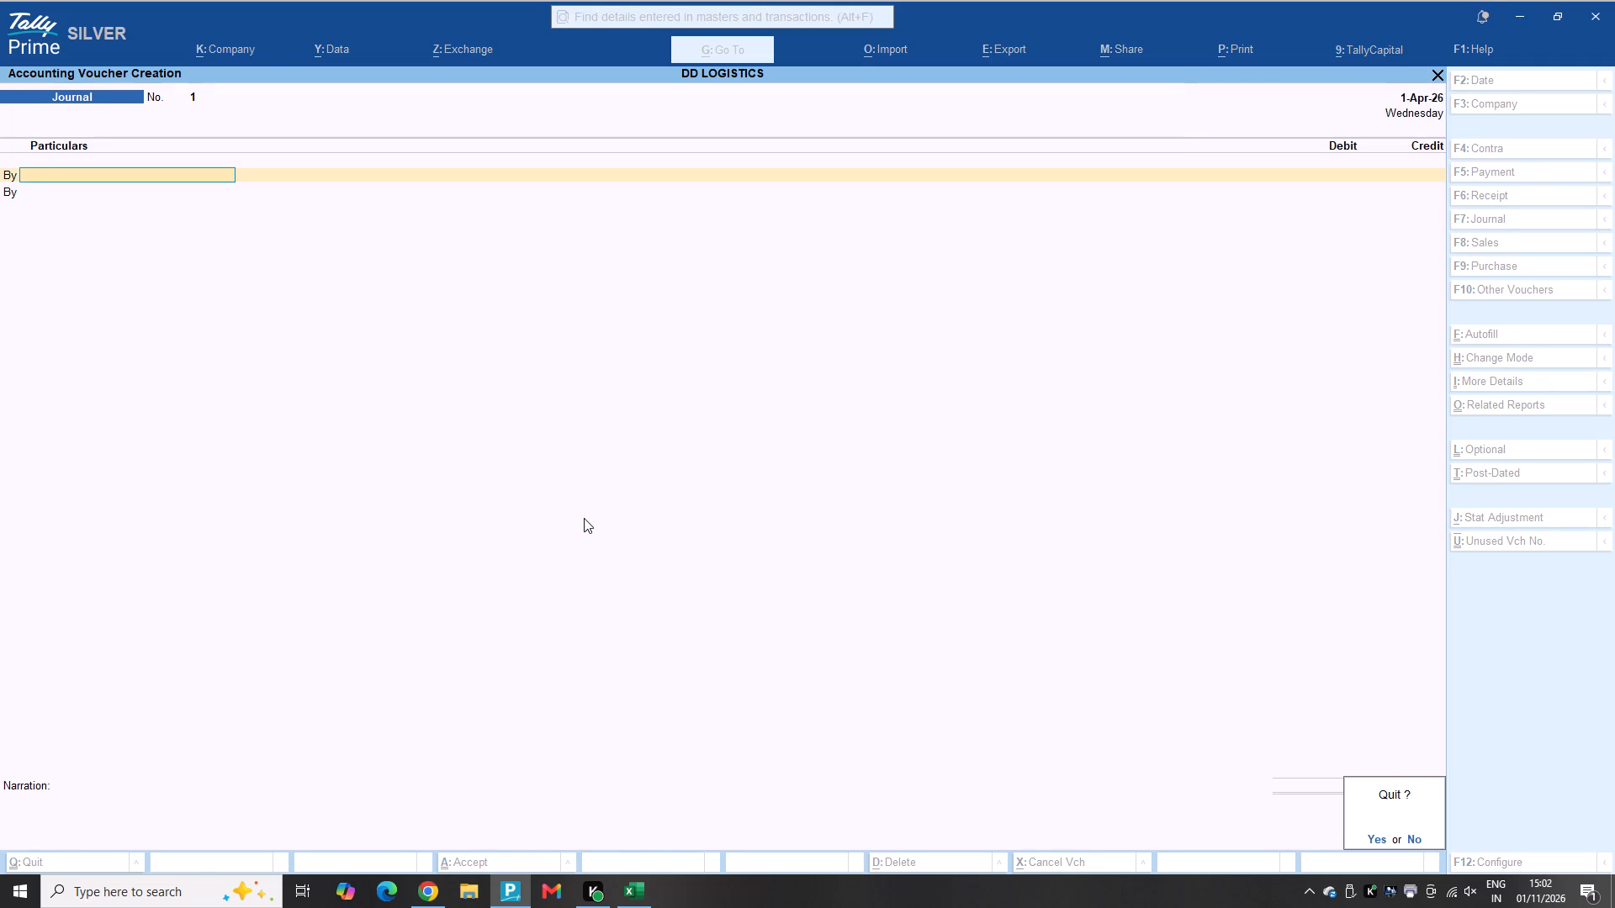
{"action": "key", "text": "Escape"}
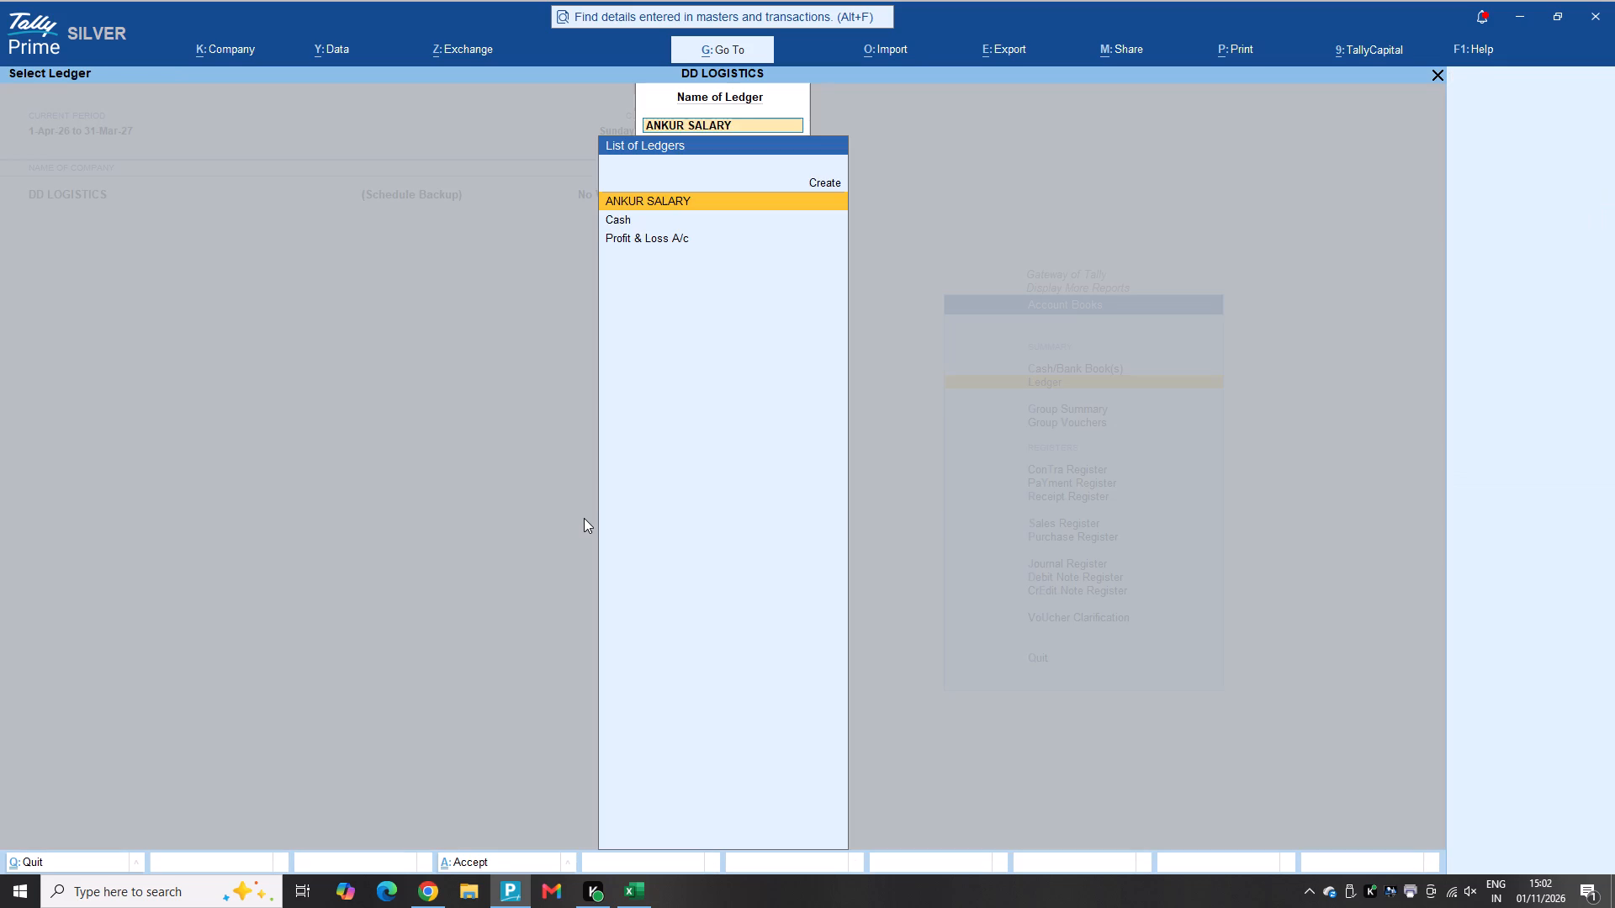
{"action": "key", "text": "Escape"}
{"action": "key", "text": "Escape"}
Look through the summaries and registers in Account Books, down to Voucher Clarification, and return to Display More Reports.
{"action": "key", "text": "Down"}
{"action": "key", "text": "Down"}
{"action": "key", "text": "Down"}
{"action": "key", "text": "Down"}
{"action": "key", "text": "Down"}
{"action": "key", "text": "Down"}
{"action": "key", "text": "Down"}
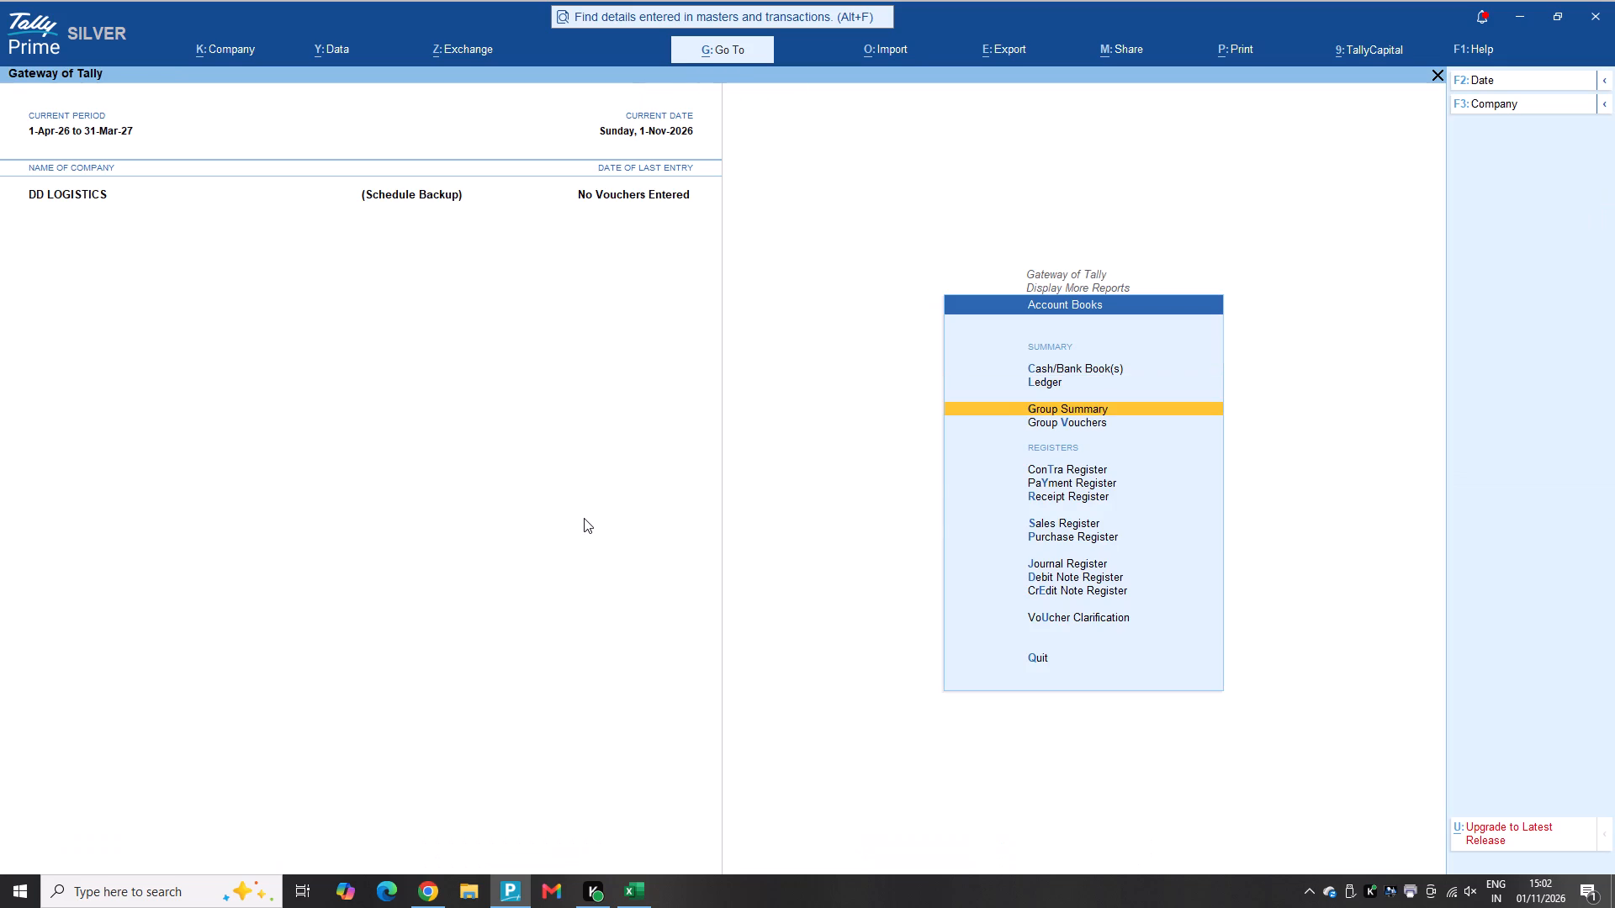
{"action": "key", "text": "Down"}
{"action": "key", "text": "Down"}
{"action": "key", "text": "Down"}
{"action": "key", "text": "Down"}
{"action": "key", "text": "Down"}
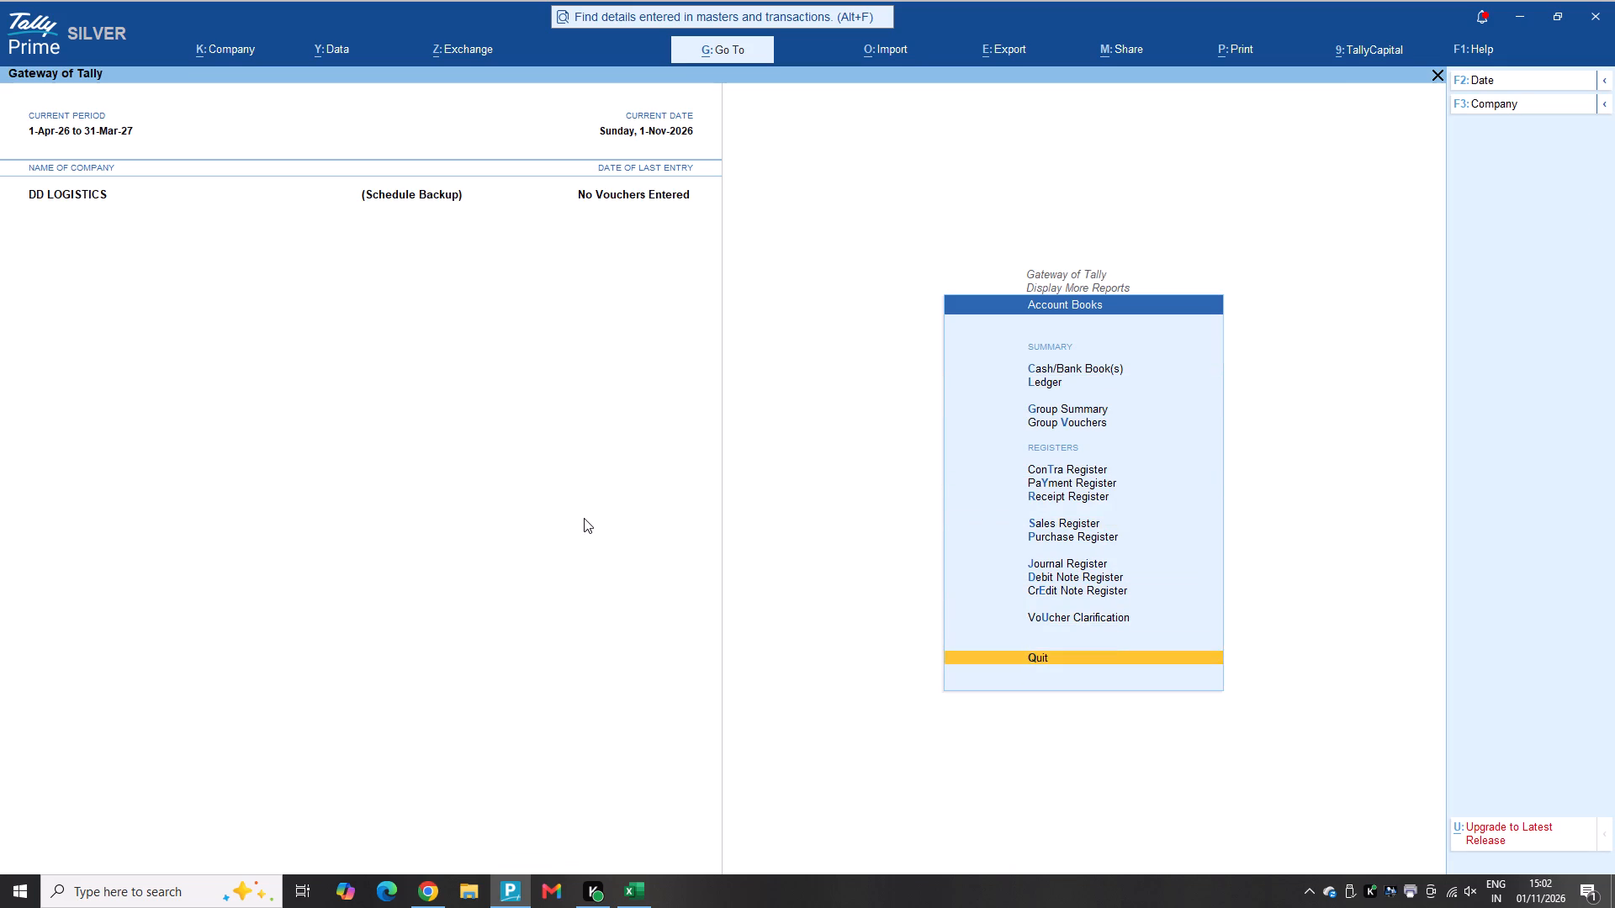
{"action": "key", "text": "Up"}
{"action": "key", "text": "Return"}
{"action": "key", "text": "Escape"}
{"action": "key", "text": "Up"}
{"action": "key", "text": "Escape"}
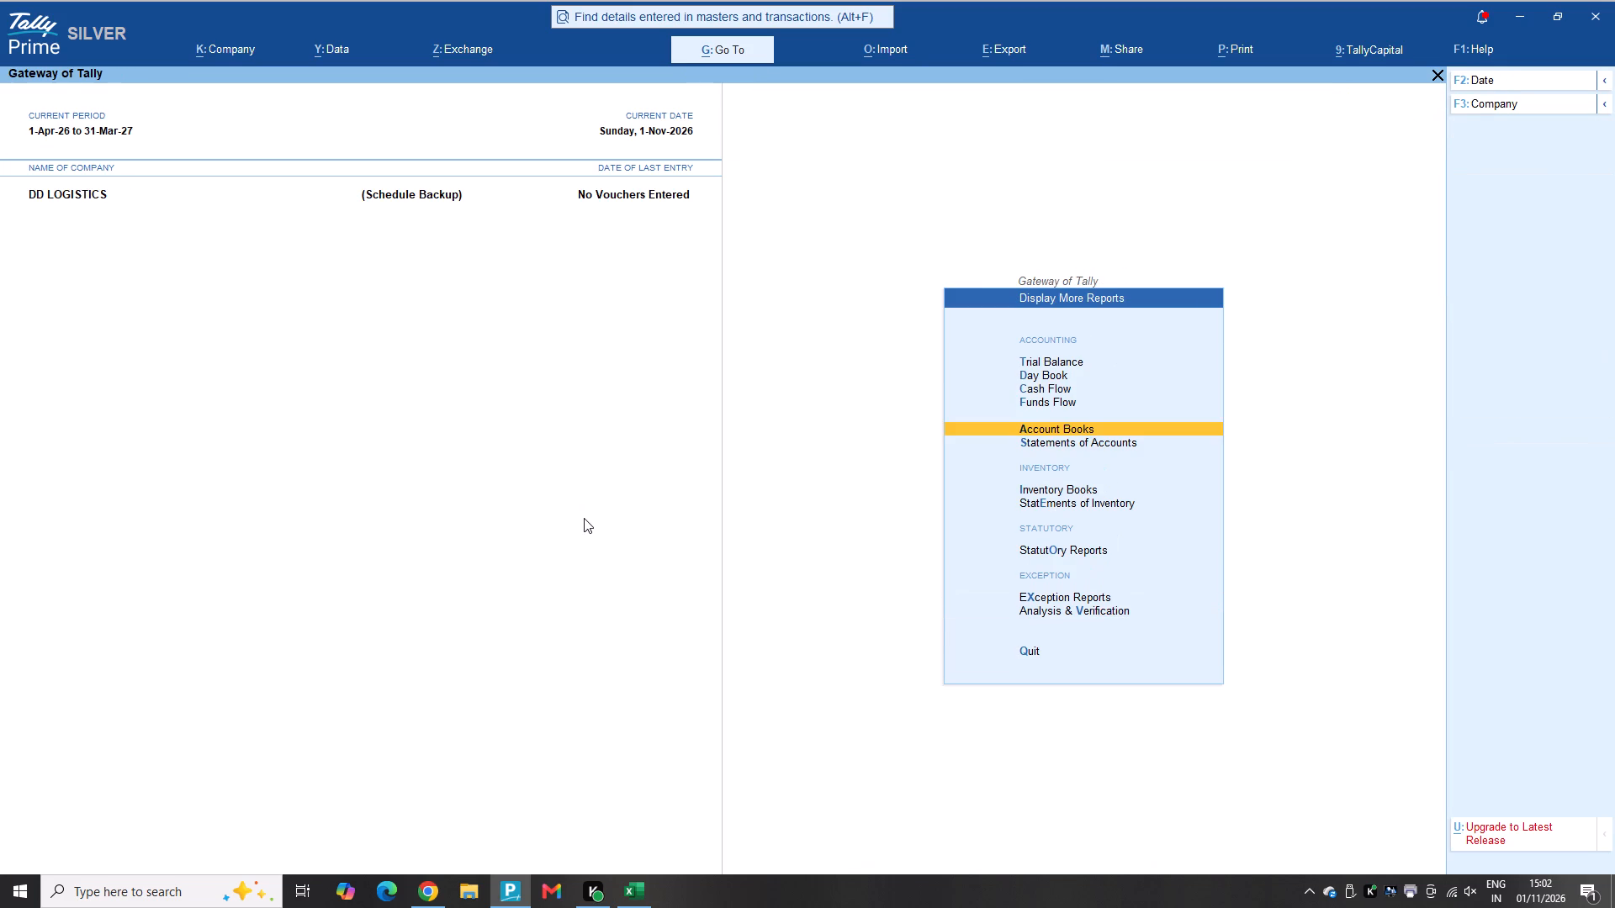
Look through the statutory and inventory reports, including Cost Estimation and Stock Query under Statements of Inventory.
{"action": "key", "text": "Down"}
{"action": "key", "text": "Down"}
{"action": "key", "text": "Down"}
{"action": "key", "text": "Down"}
{"action": "key", "text": "Down"}
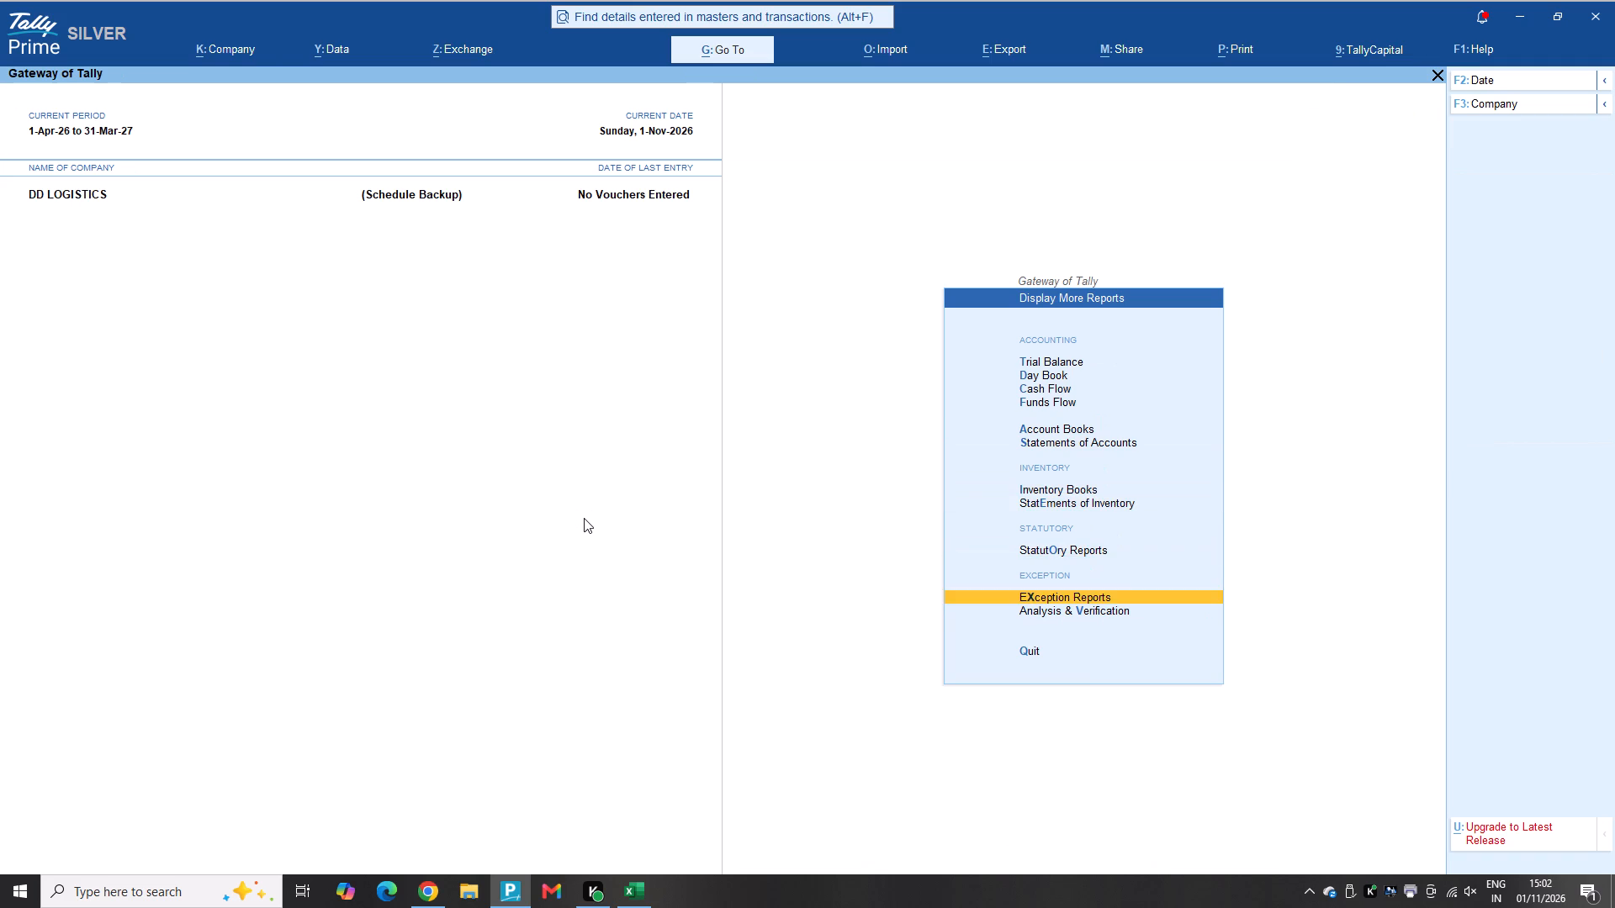
{"action": "key", "text": "Up"}
{"action": "key", "text": "Return"}
{"action": "key", "text": "Escape"}
{"action": "key", "text": "Up"}
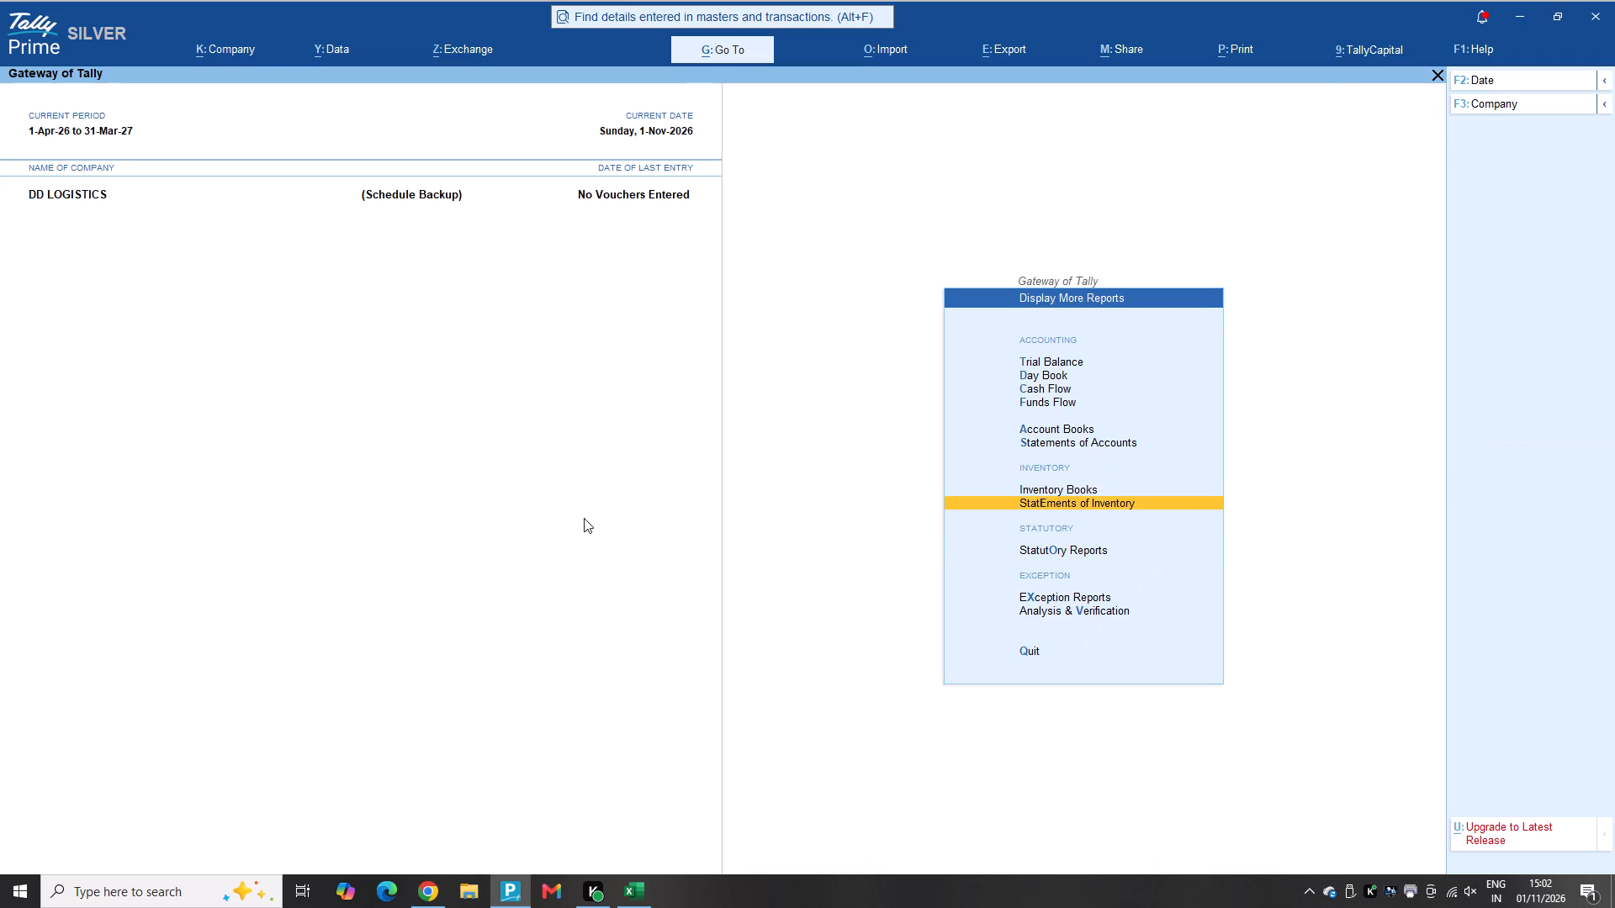
{"action": "key", "text": "Up"}
{"action": "key", "text": "Down"}
{"action": "key", "text": "Return"}
{"action": "key", "text": "Down"}
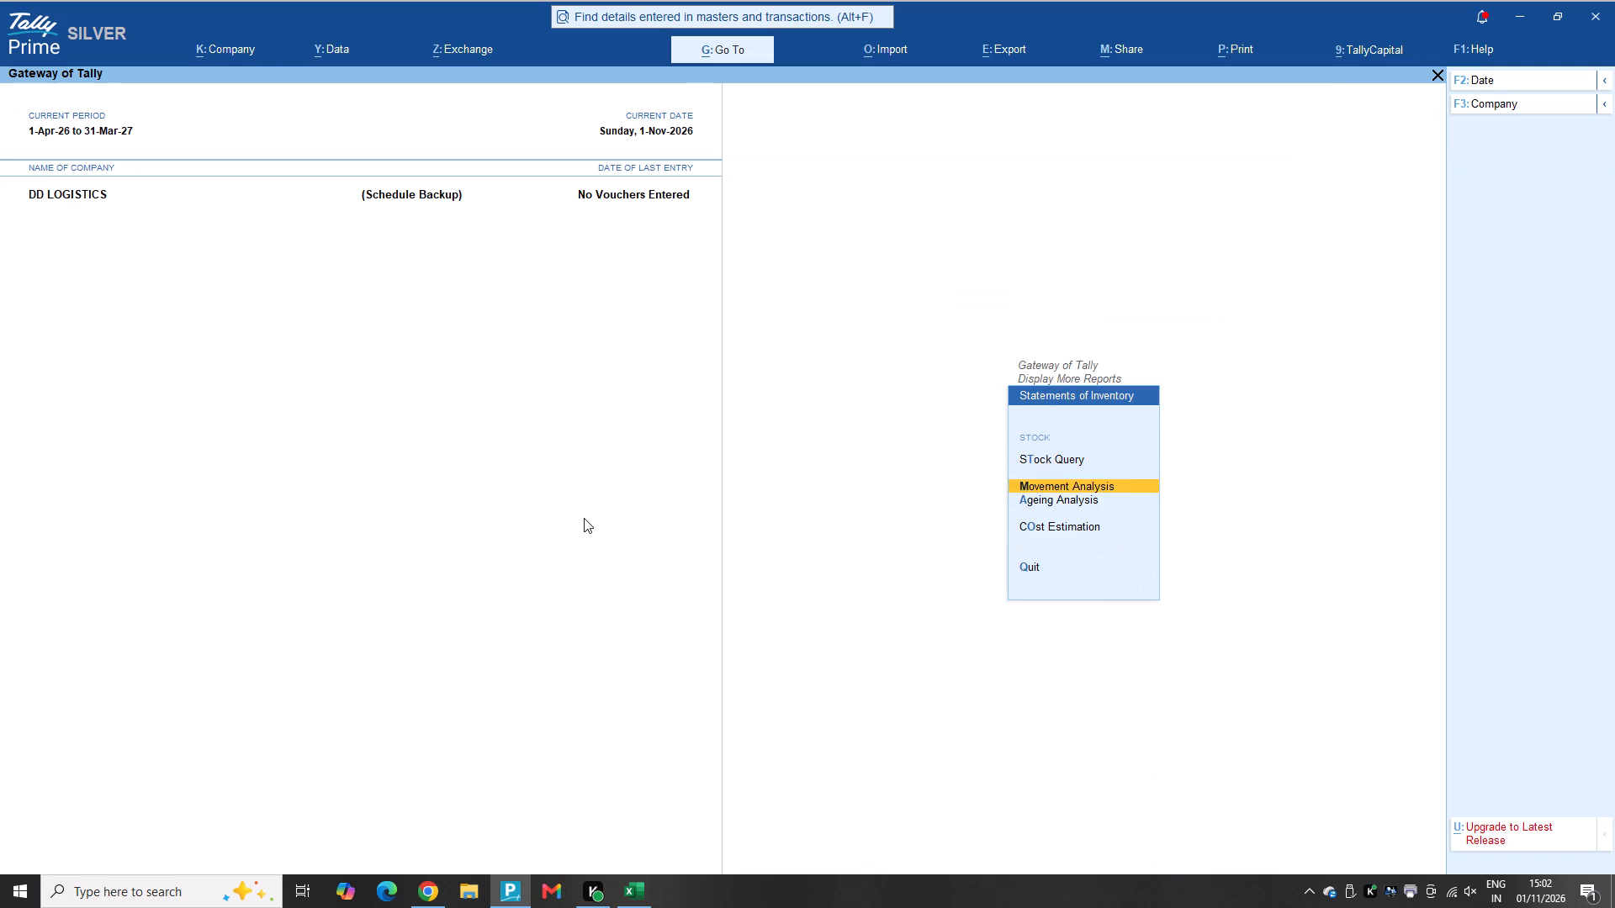
{"action": "key", "text": "Down"}
{"action": "key", "text": "Up"}
{"action": "key", "text": "Down"}
{"action": "key", "text": "Down"}
{"action": "key", "text": "Down"}
{"action": "key", "text": "Up"}
{"action": "key", "text": "Return"}
{"action": "key", "text": "Escape"}
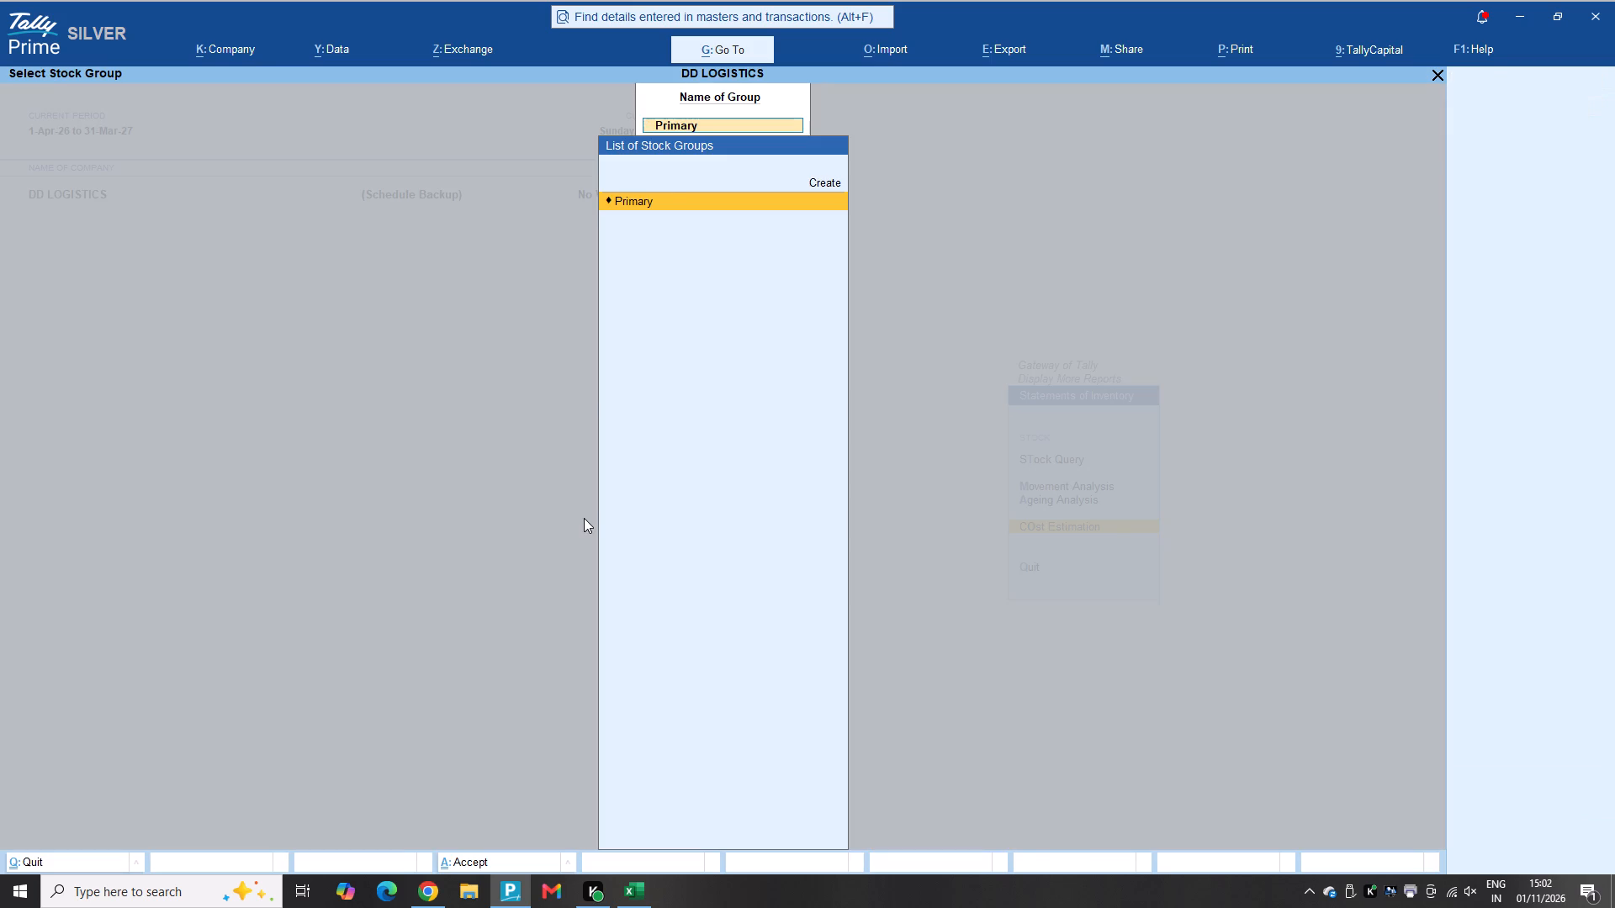
{"action": "key", "text": "Escape"}
{"action": "key", "text": "Up"}
{"action": "key", "text": "Up"}
{"action": "key", "text": "Up"}
{"action": "key", "text": "Return"}
{"action": "key", "text": "Escape"}
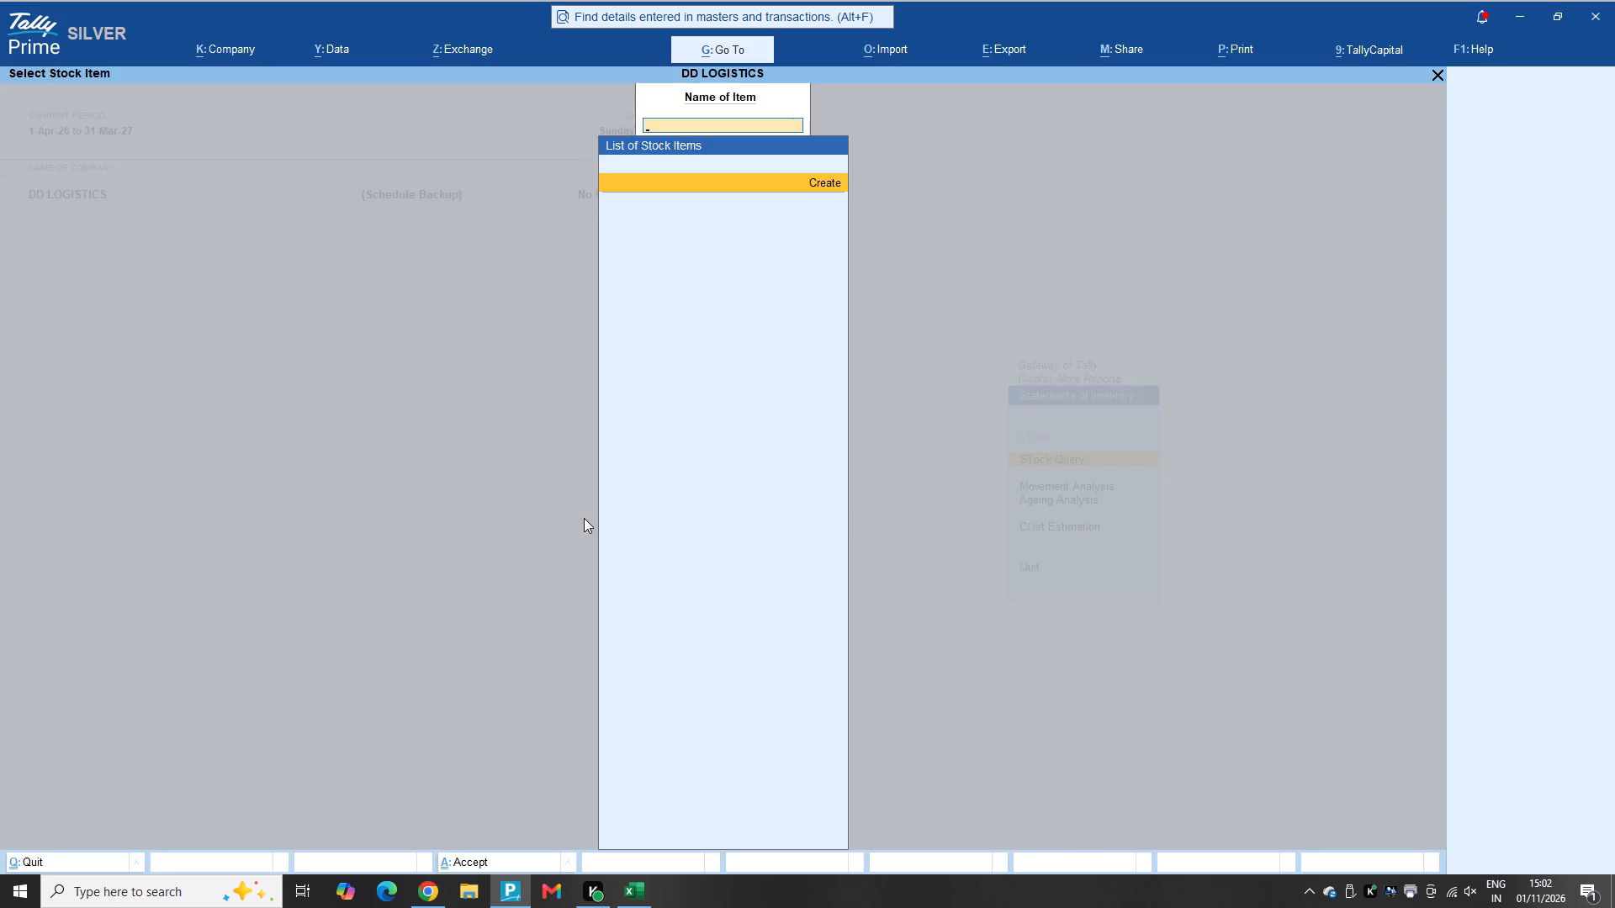
{"action": "key", "text": "Escape"}
{"action": "key", "text": "Up"}
{"action": "key", "text": "Down"}
{"action": "key", "text": "Down"}
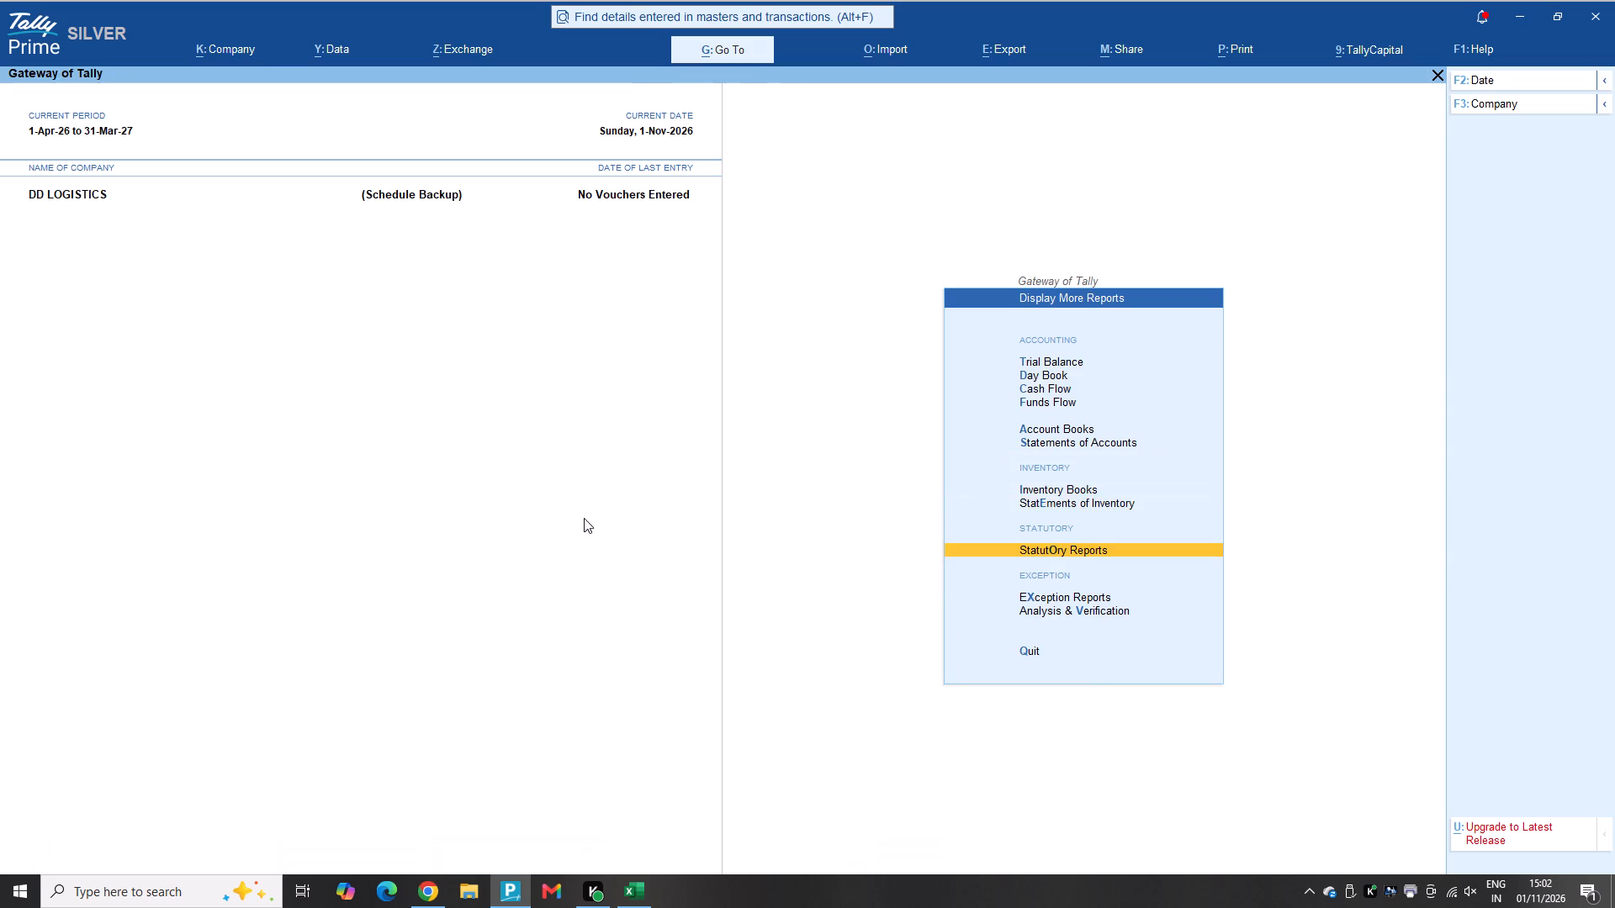
Look through the summaries and registers in Account Books, including Voucher Clarification and the cash and bank books, and return to the Gateway of Tally.
{"action": "key", "text": "Up"}
{"action": "key", "text": "Up"}
{"action": "key", "text": "Up"}
{"action": "key", "text": "Up"}
{"action": "key", "text": "Return"}
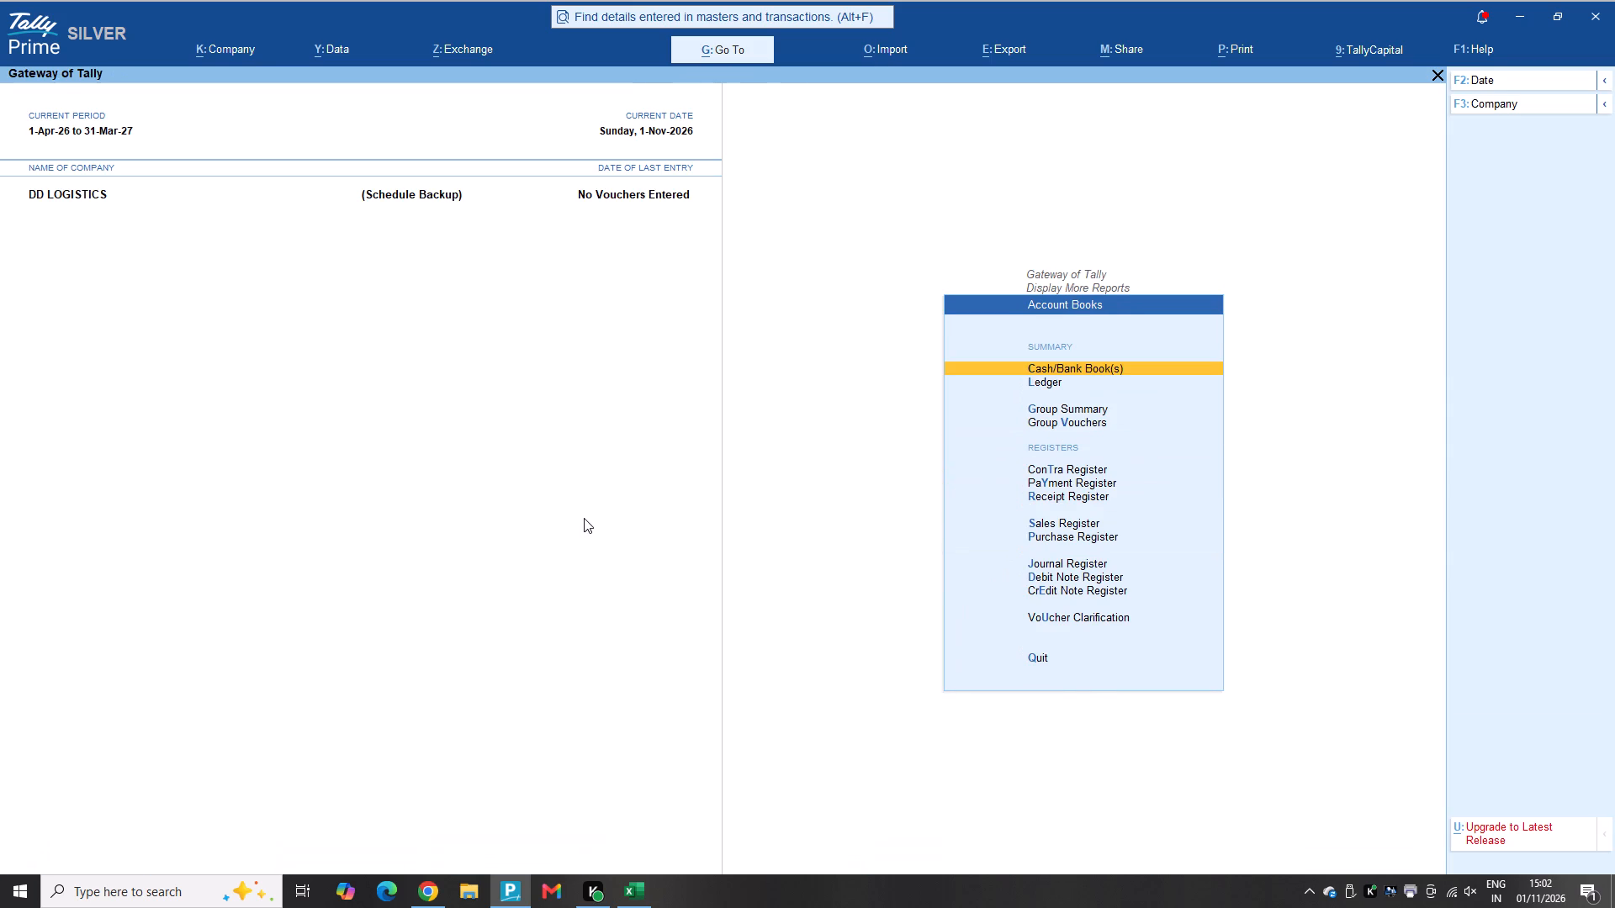
{"action": "key", "text": "Down"}
{"action": "key", "text": "Down"}
{"action": "key", "text": "Down"}
{"action": "key", "text": "Down"}
{"action": "key", "text": "Down"}
{"action": "key", "text": "Down"}
{"action": "key", "text": "Down"}
{"action": "key", "text": "Down"}
{"action": "key", "text": "Down"}
{"action": "key", "text": "Down"}
{"action": "key", "text": "Down"}
{"action": "key", "text": "Down"}
{"action": "key", "text": "Down"}
{"action": "key", "text": "Up"}
{"action": "key", "text": "Up"}
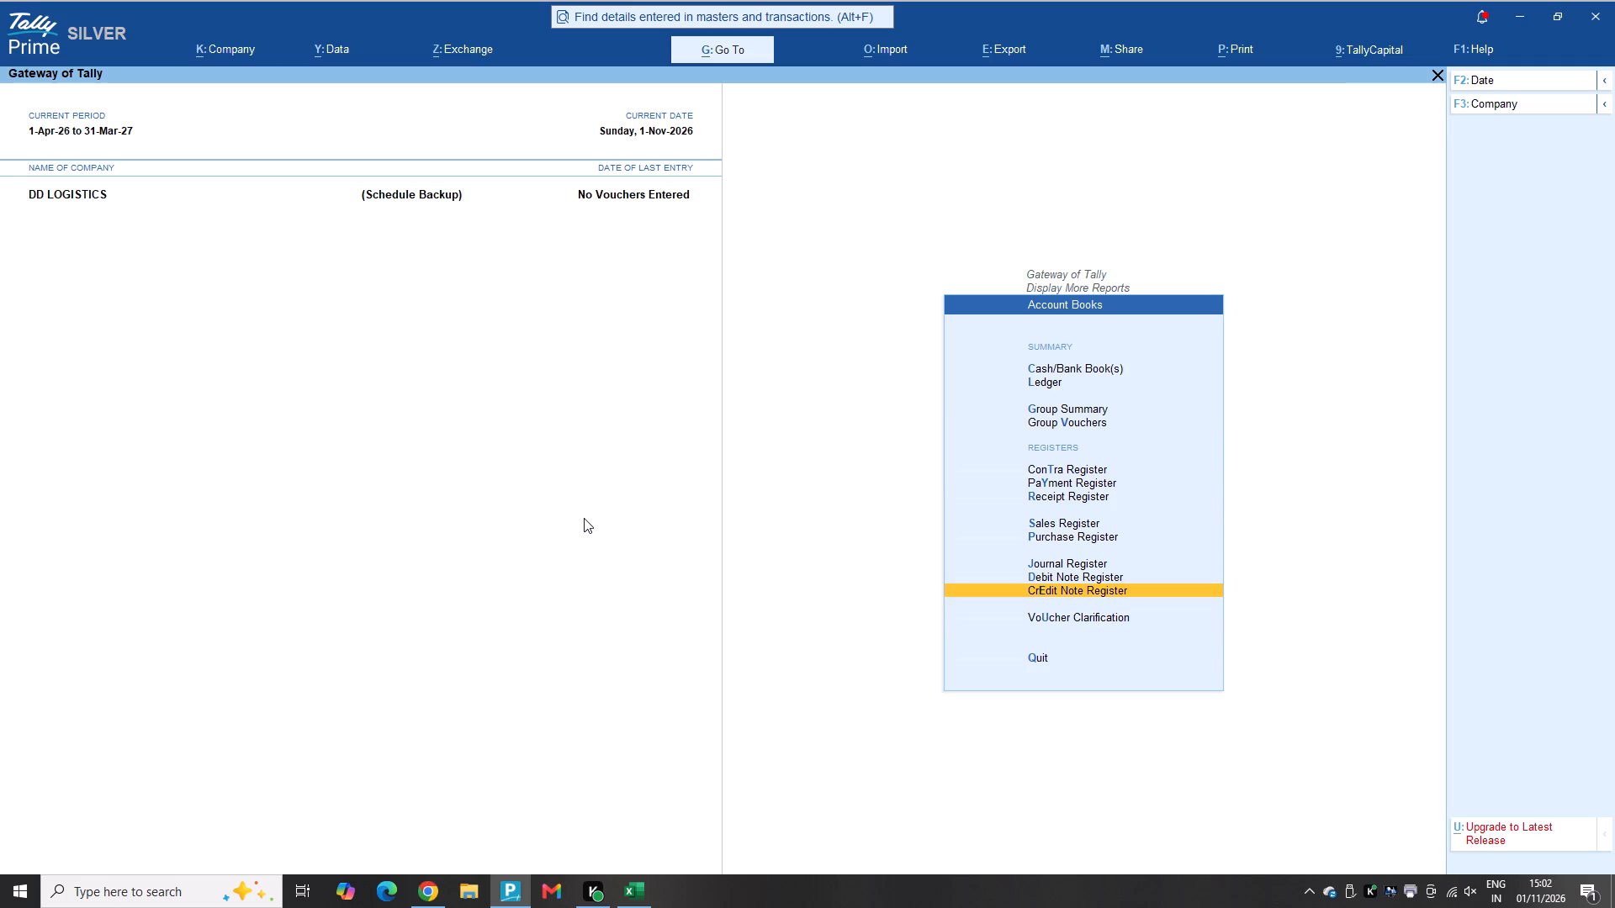
{"action": "key", "text": "Down"}
{"action": "key", "text": "Return"}
{"action": "key", "text": "Escape"}
{"action": "key", "text": "Up"}
{"action": "key", "text": "Up"}
{"action": "key", "text": "Up"}
{"action": "key", "text": "Up"}
{"action": "key", "text": "Up"}
{"action": "key", "text": "Up"}
{"action": "key", "text": "Up"}
{"action": "key", "text": "Up"}
{"action": "key", "text": "Up"}
{"action": "key", "text": "Up"}
{"action": "key", "text": "Up"}
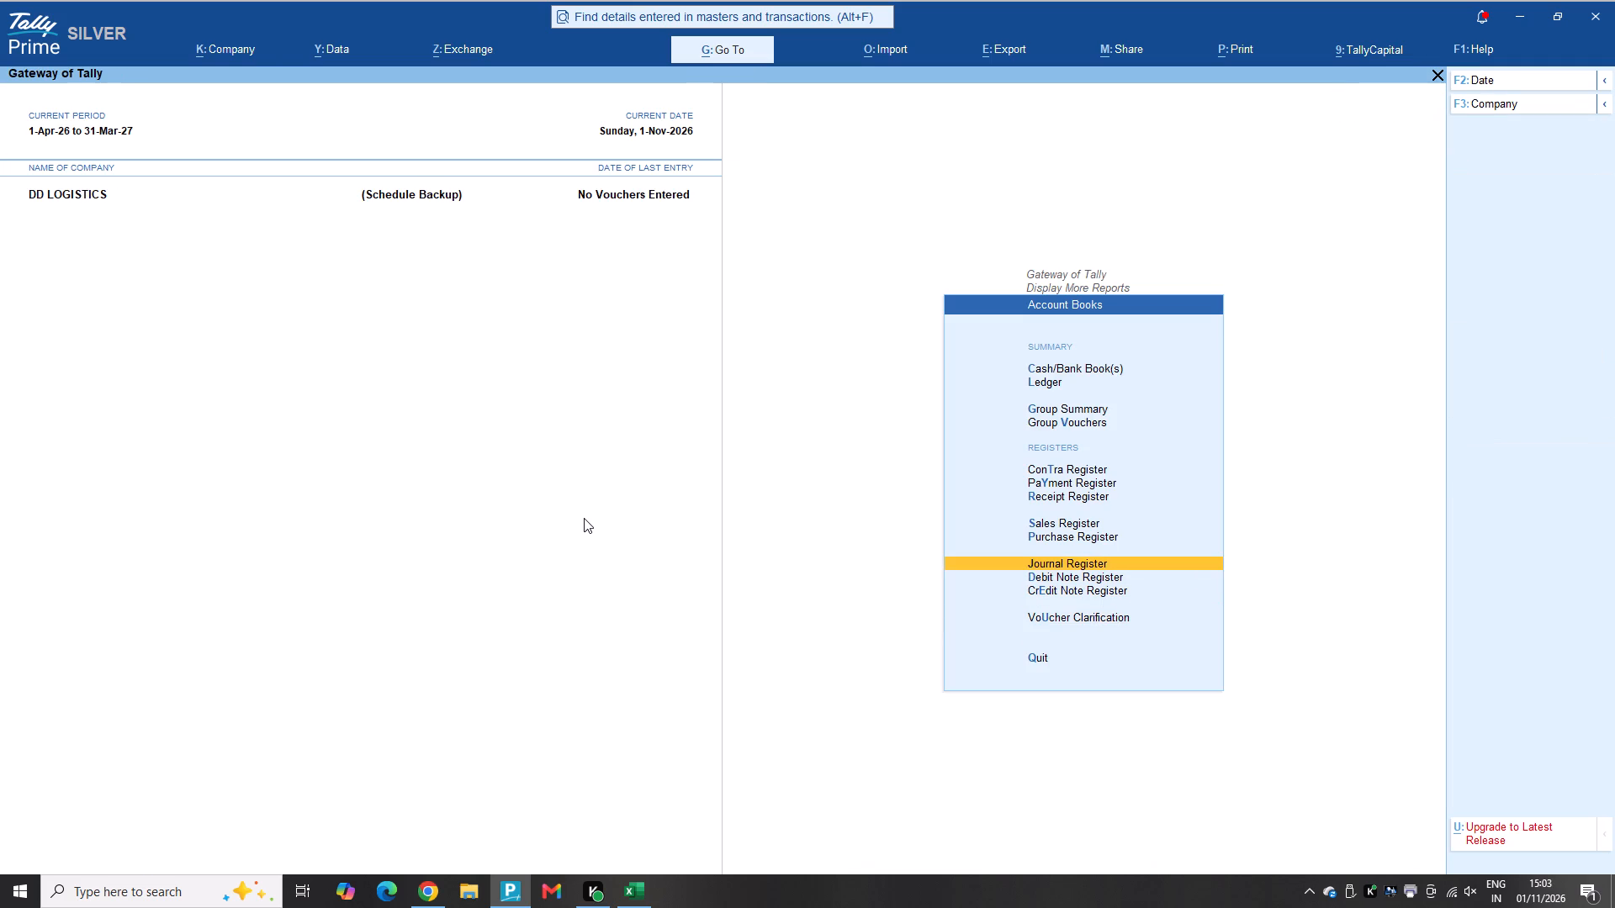
{"action": "key", "text": "Up"}
{"action": "key", "text": "Return"}
{"action": "key", "text": "Escape"}
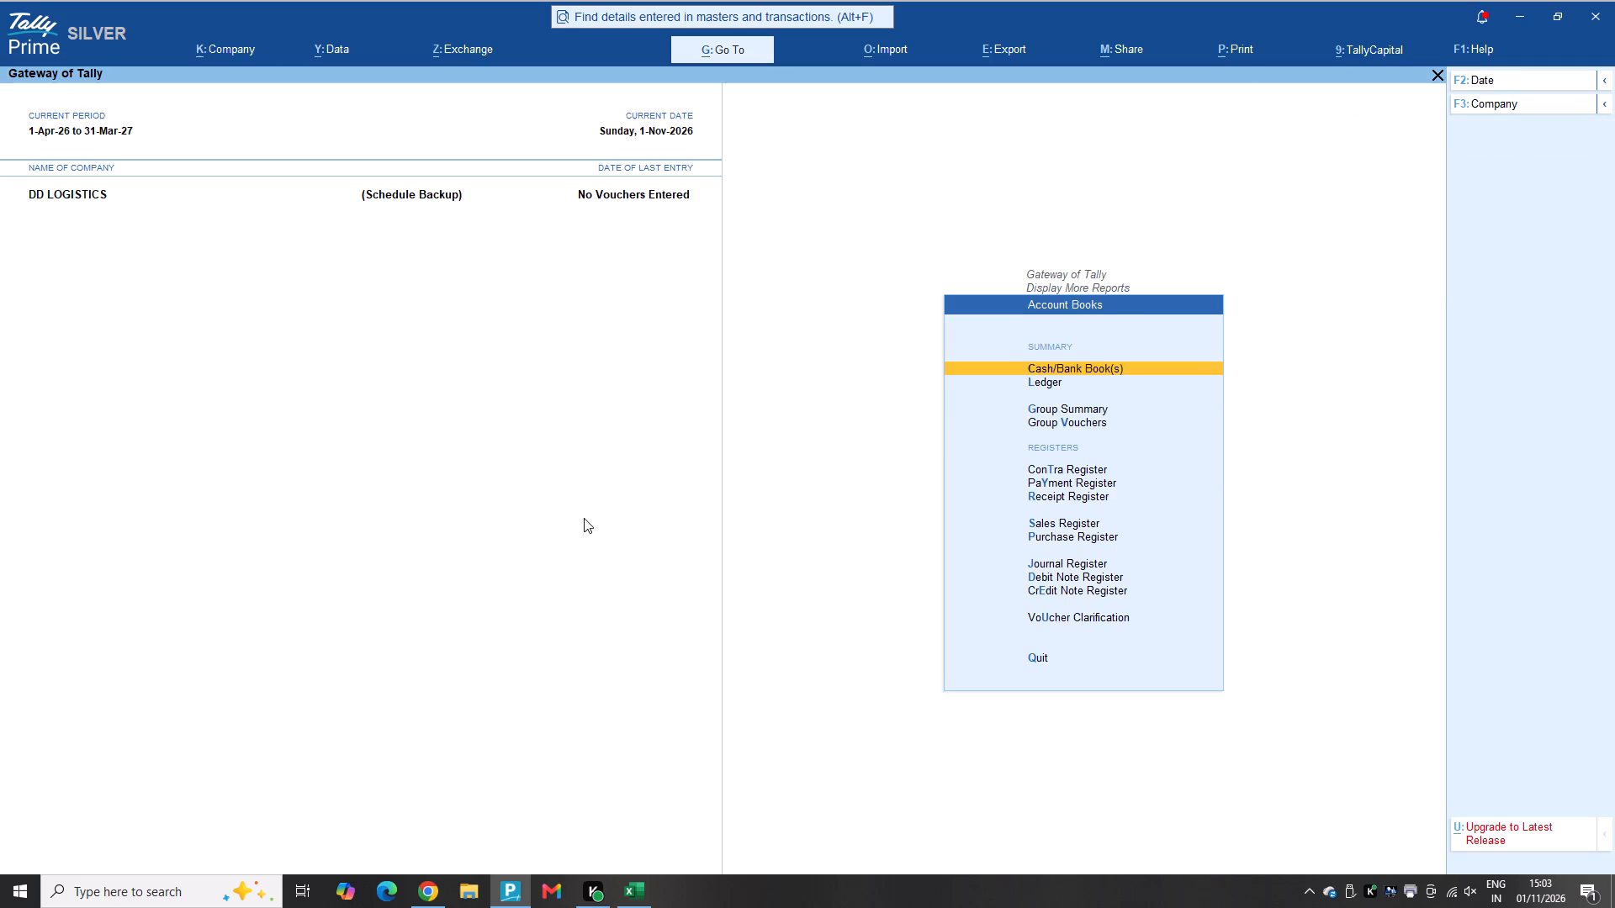
{"action": "key", "text": "Escape"}
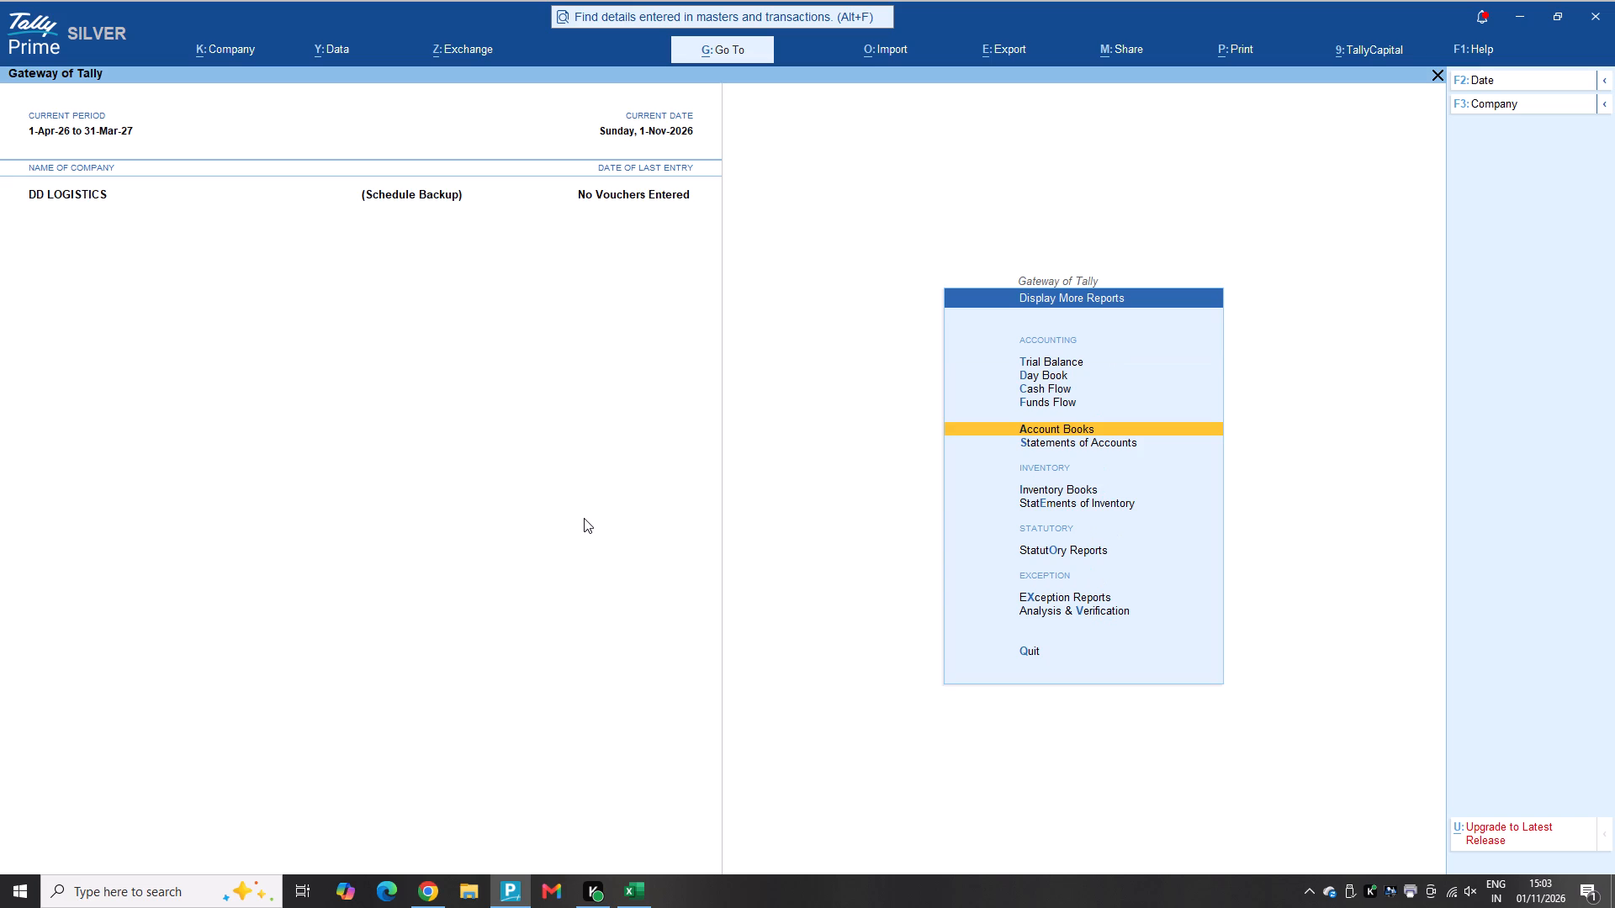
{"action": "key", "text": "Down"}
{"action": "key", "text": "Up"}
{"action": "key", "text": "Up"}
{"action": "key", "text": "Up"}
{"action": "key", "text": "Up"}
{"action": "key", "text": "Escape"}
{"action": "key", "text": "Escape"}
{"action": "key", "text": "Escape"}
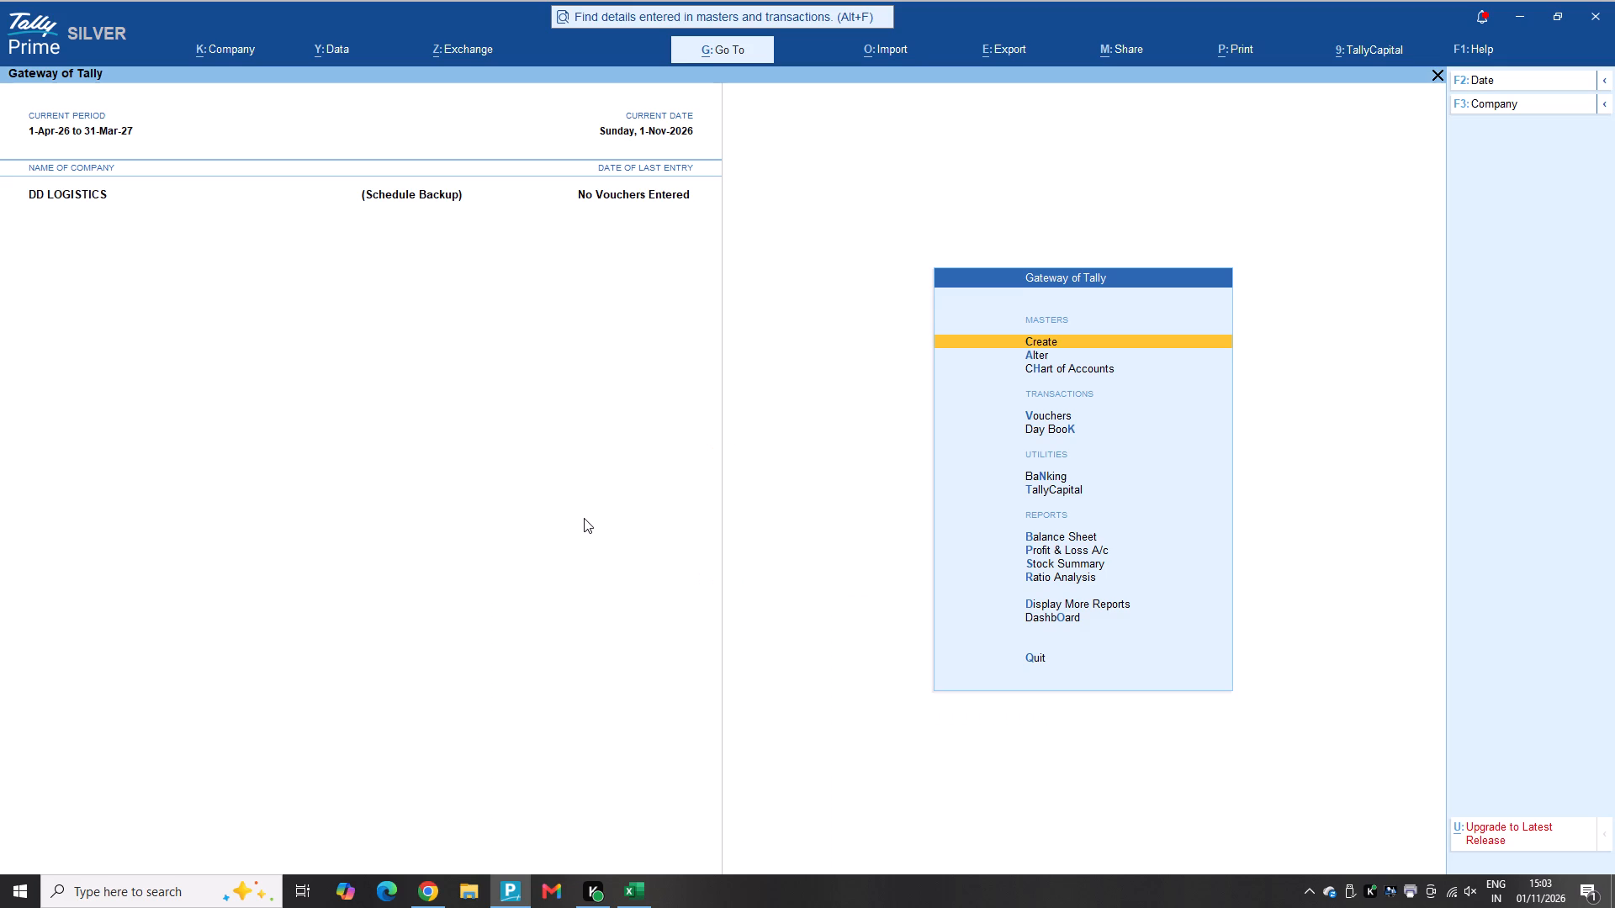
Open the ANKUR SALARY ledger from Account Books to view its vouchers, and return to the ledger selection.
{"action": "type", "text": "DA"}
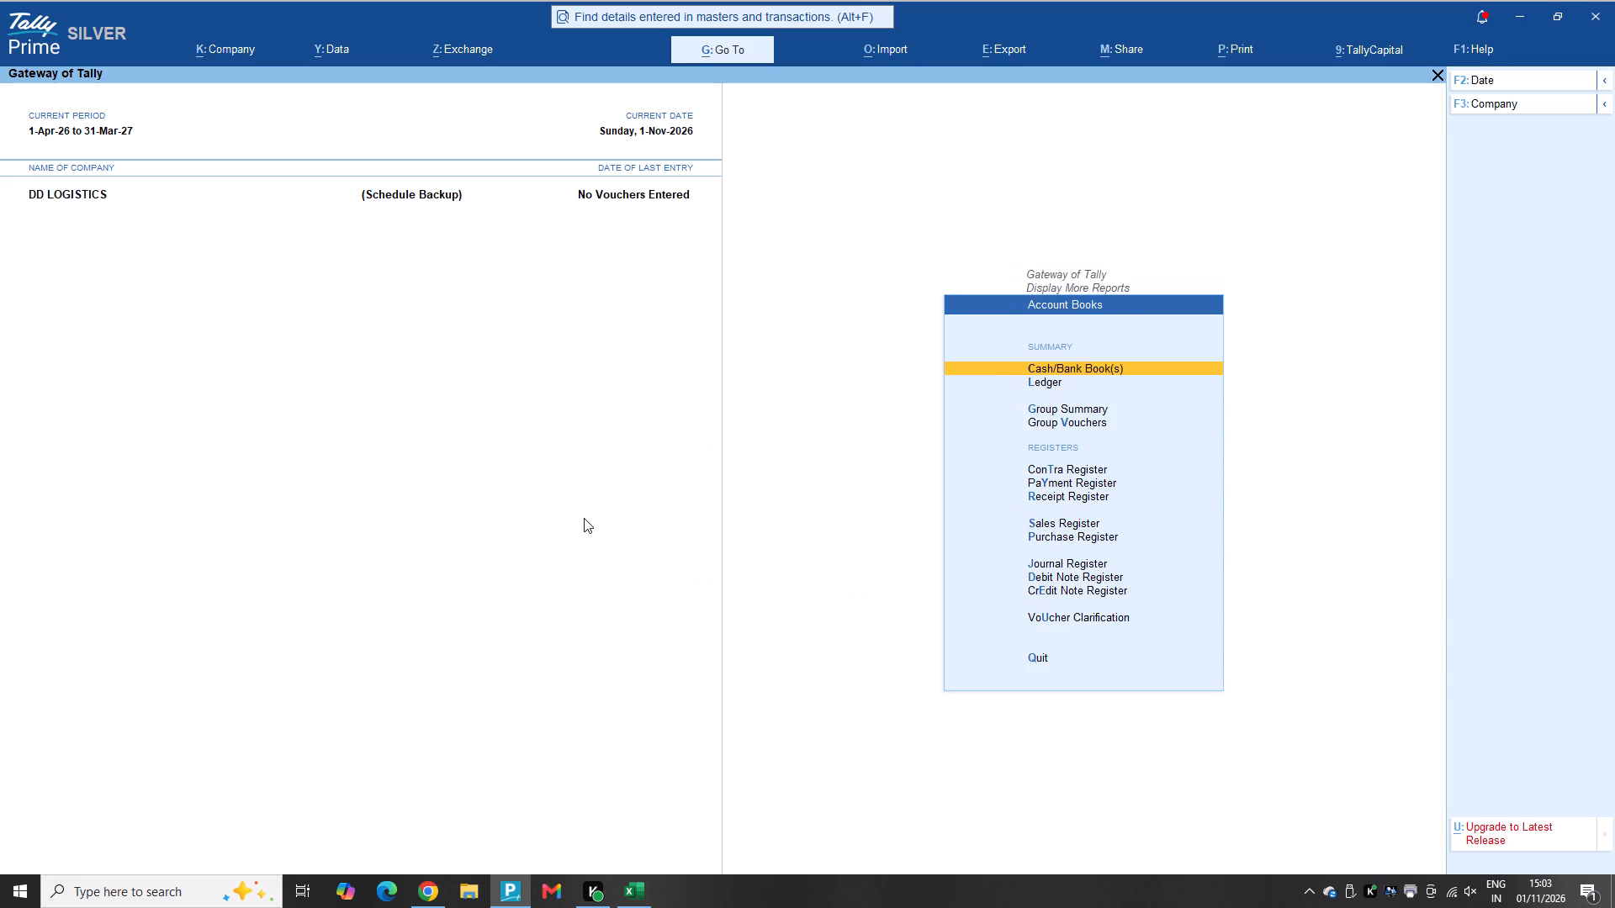
{"action": "key", "text": "Down"}
{"action": "key", "text": "Return"}
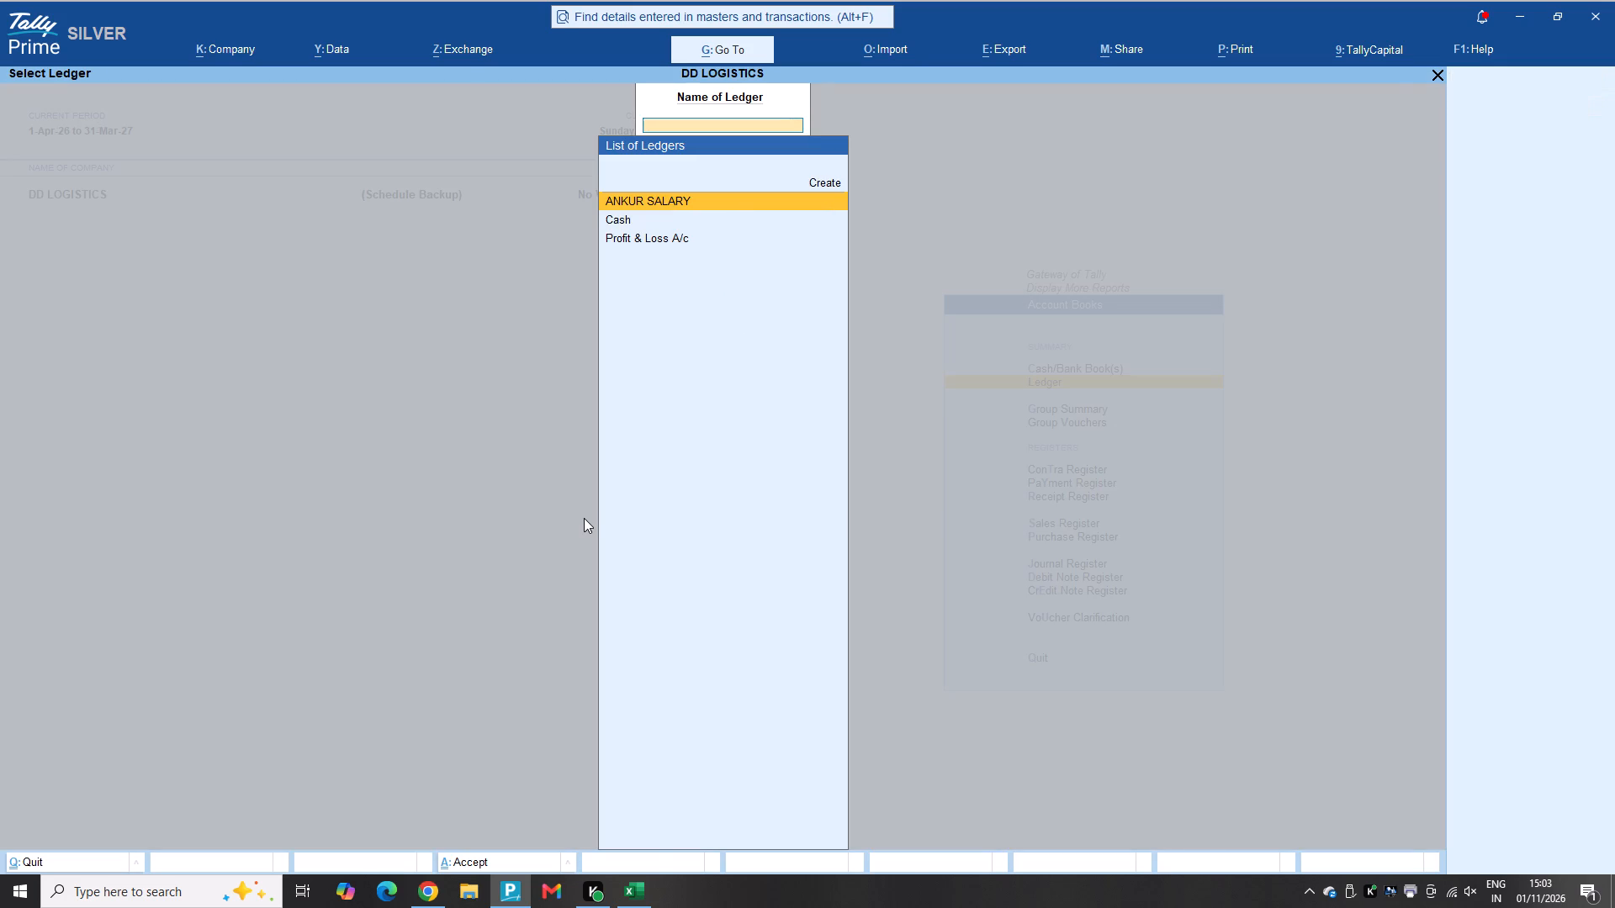
{"action": "key", "text": "Return"}
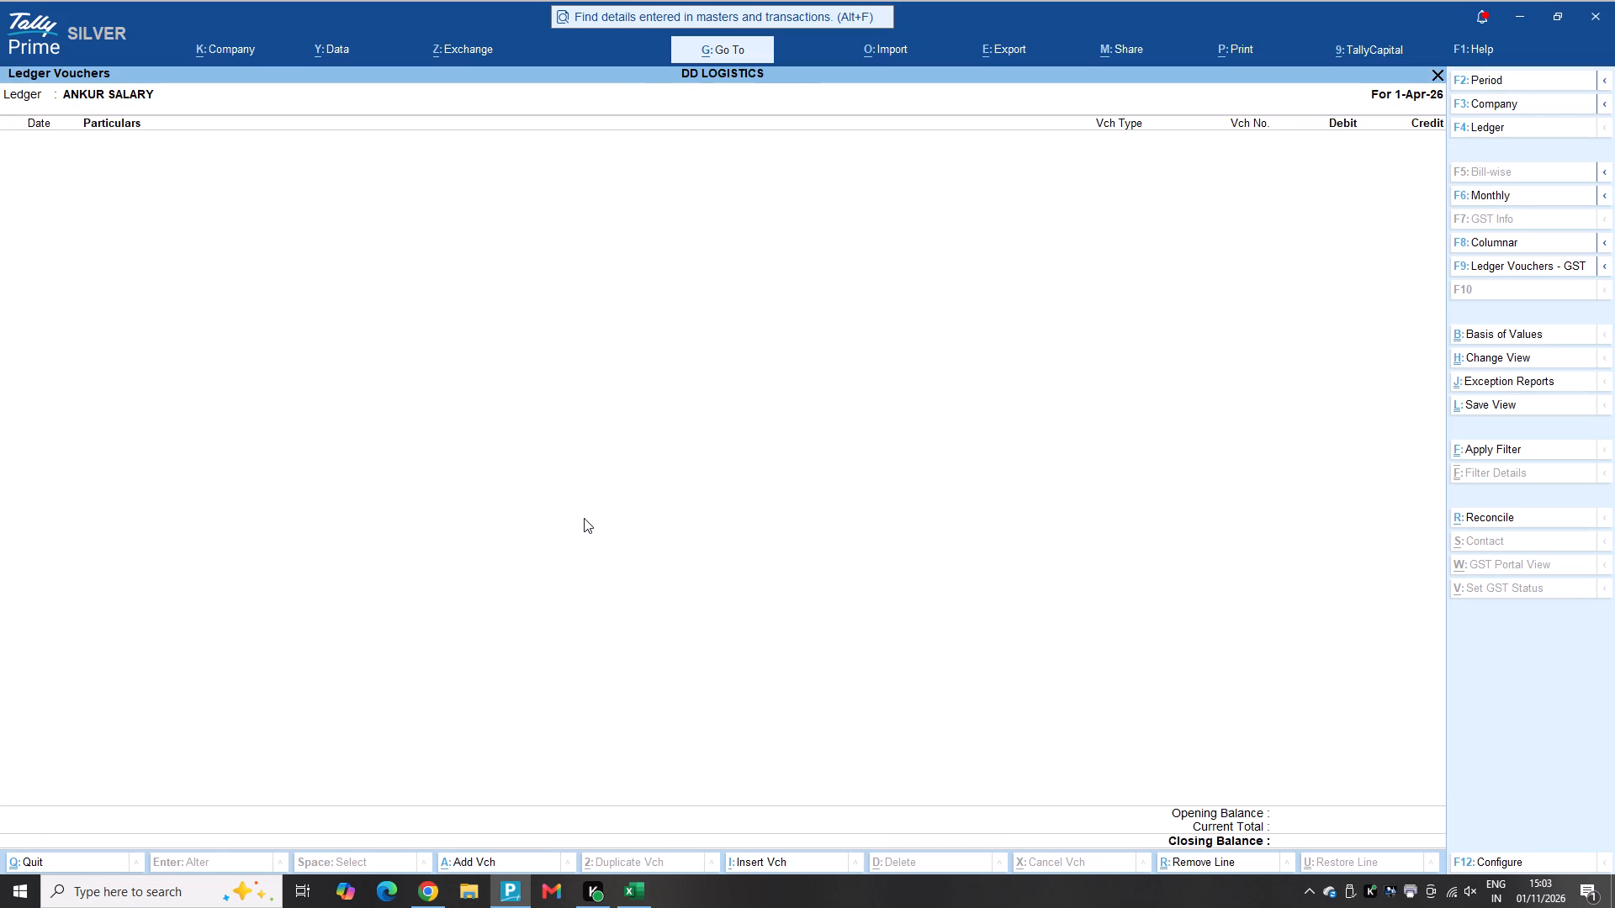
{"action": "key", "text": "Down"}
{"action": "key", "text": "Escape"}
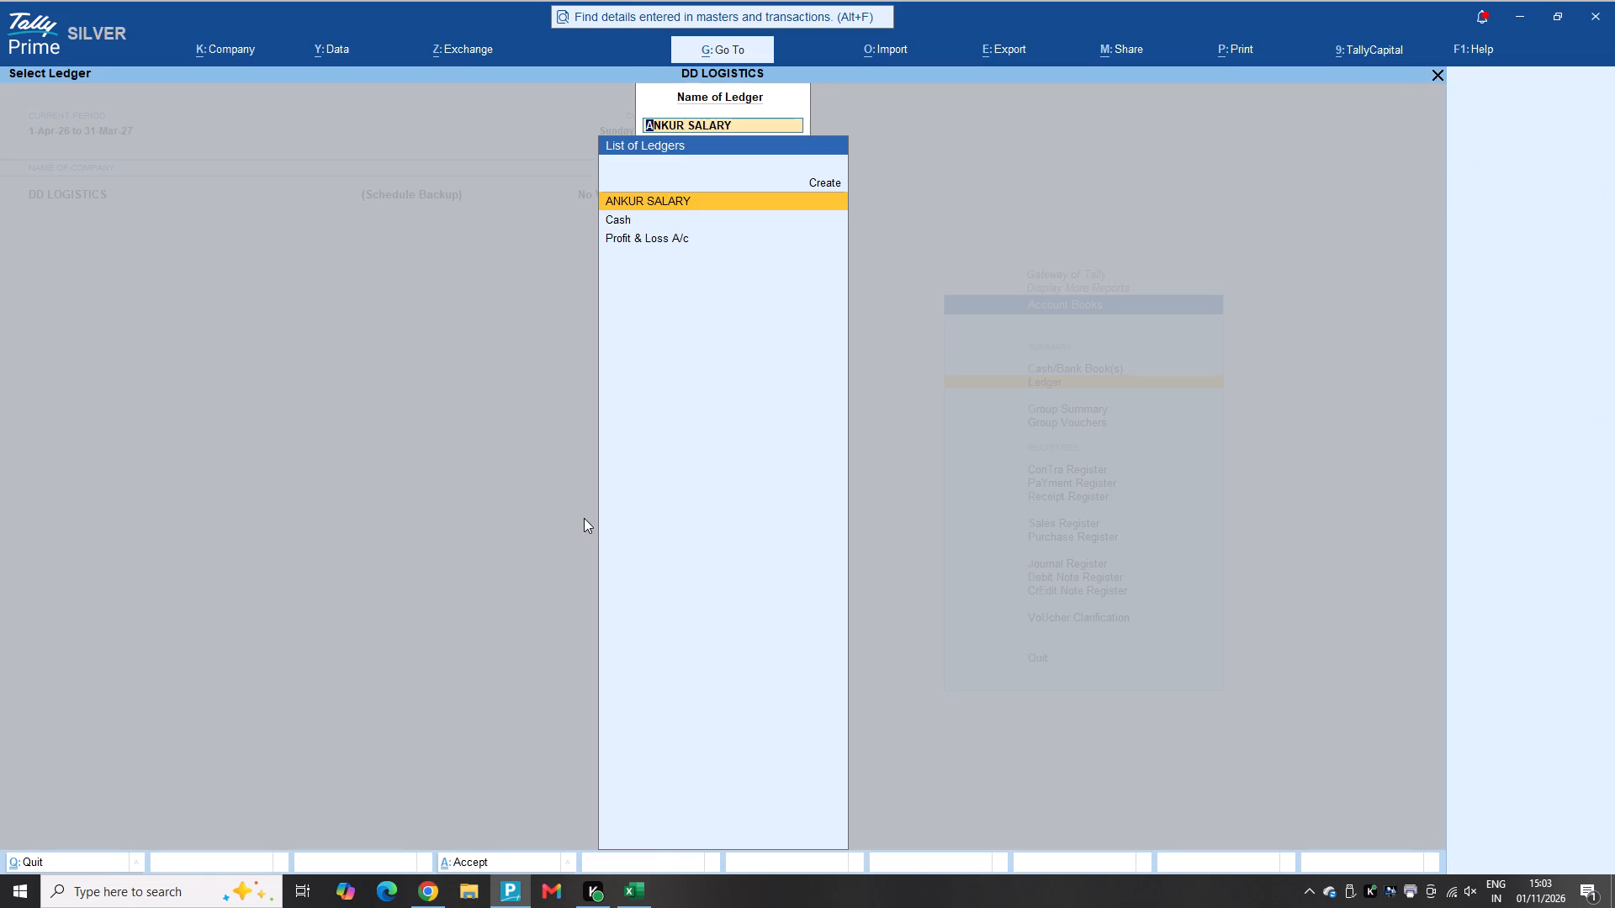
Add a journal voucher from the ANKUR SALARY ledger vouchers and debit ANKUR SALARY with 16,260.
{"action": "key", "text": "Return"}
{"action": "key", "text": "alt+a"}
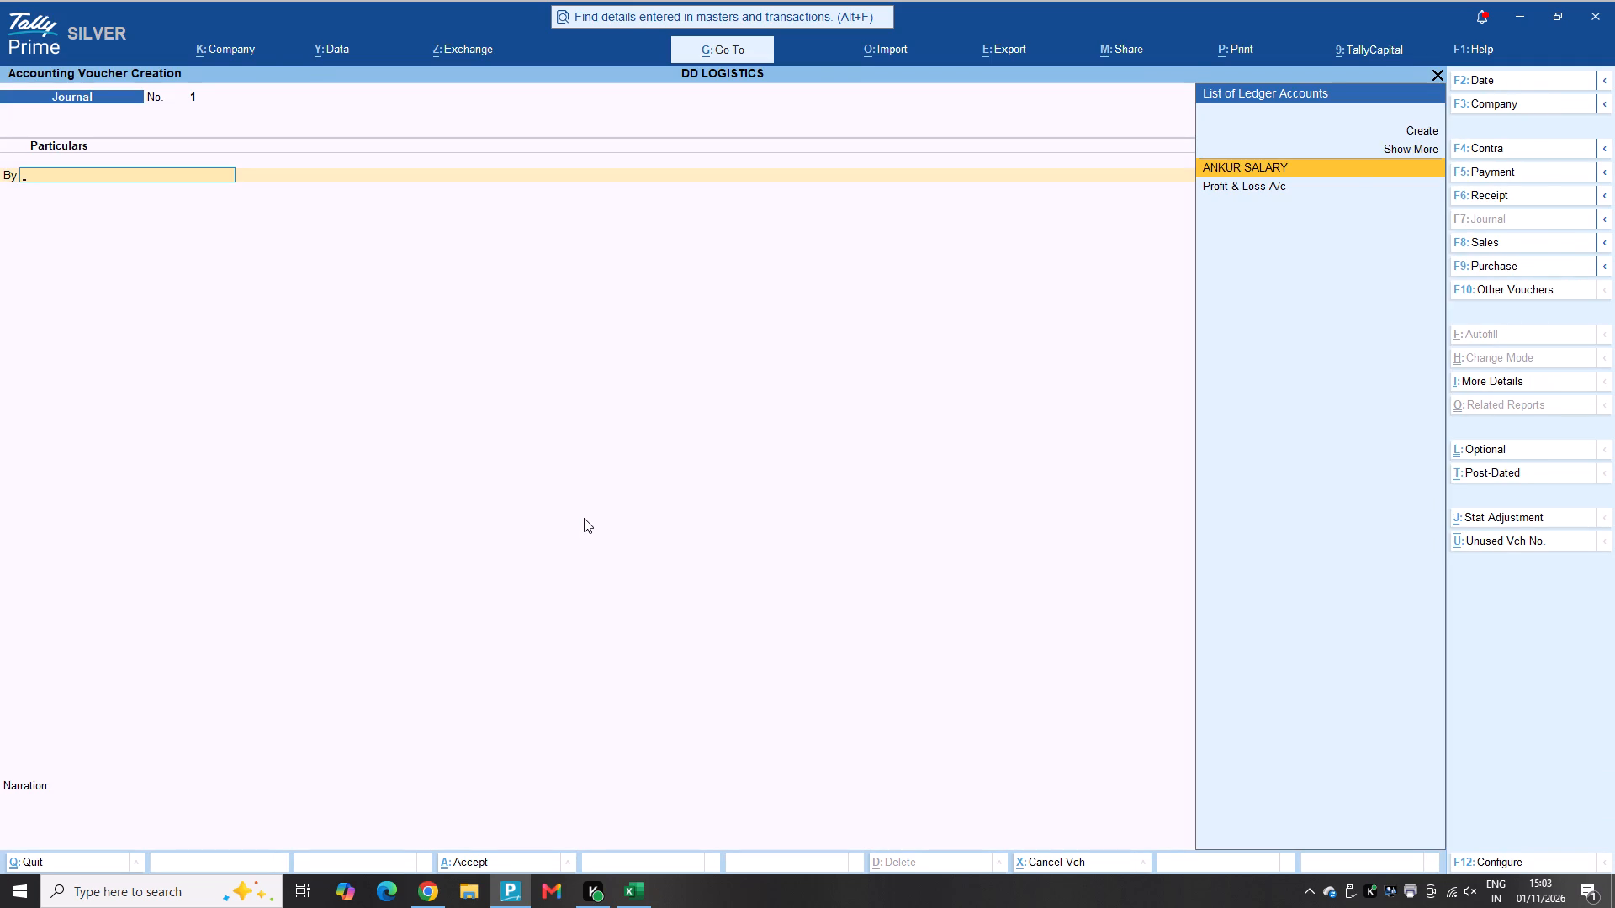
{"action": "key", "text": "Return"}
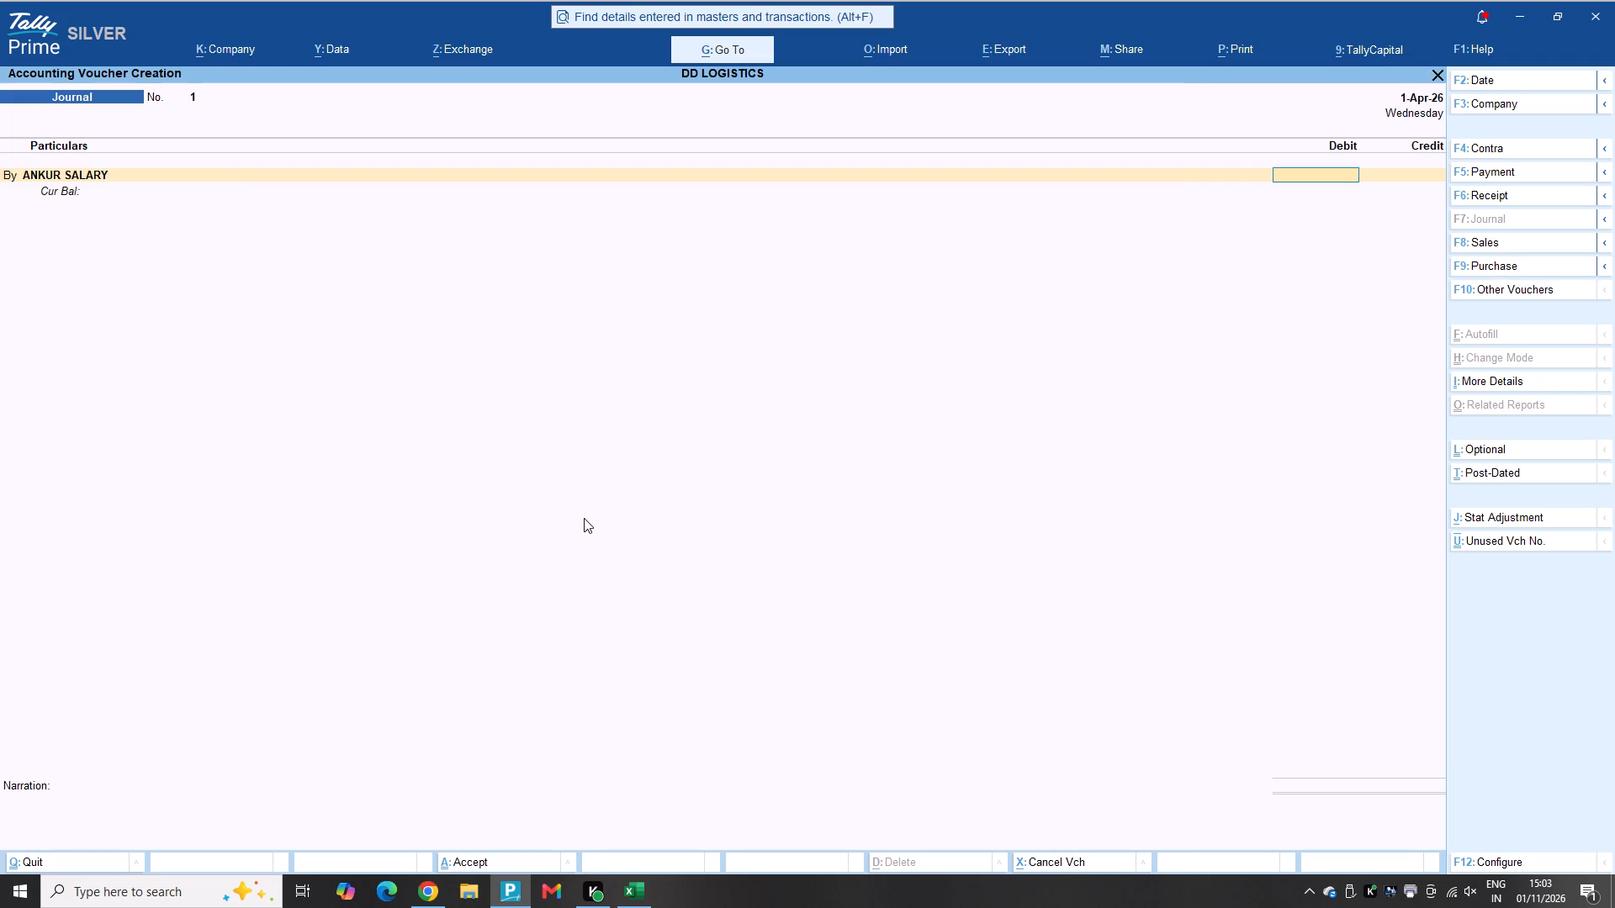
{"action": "type", "text": "16"}
{"action": "type", "text": "26"}
{"action": "key", "text": "0"}
{"action": "key", "text": "Return"}
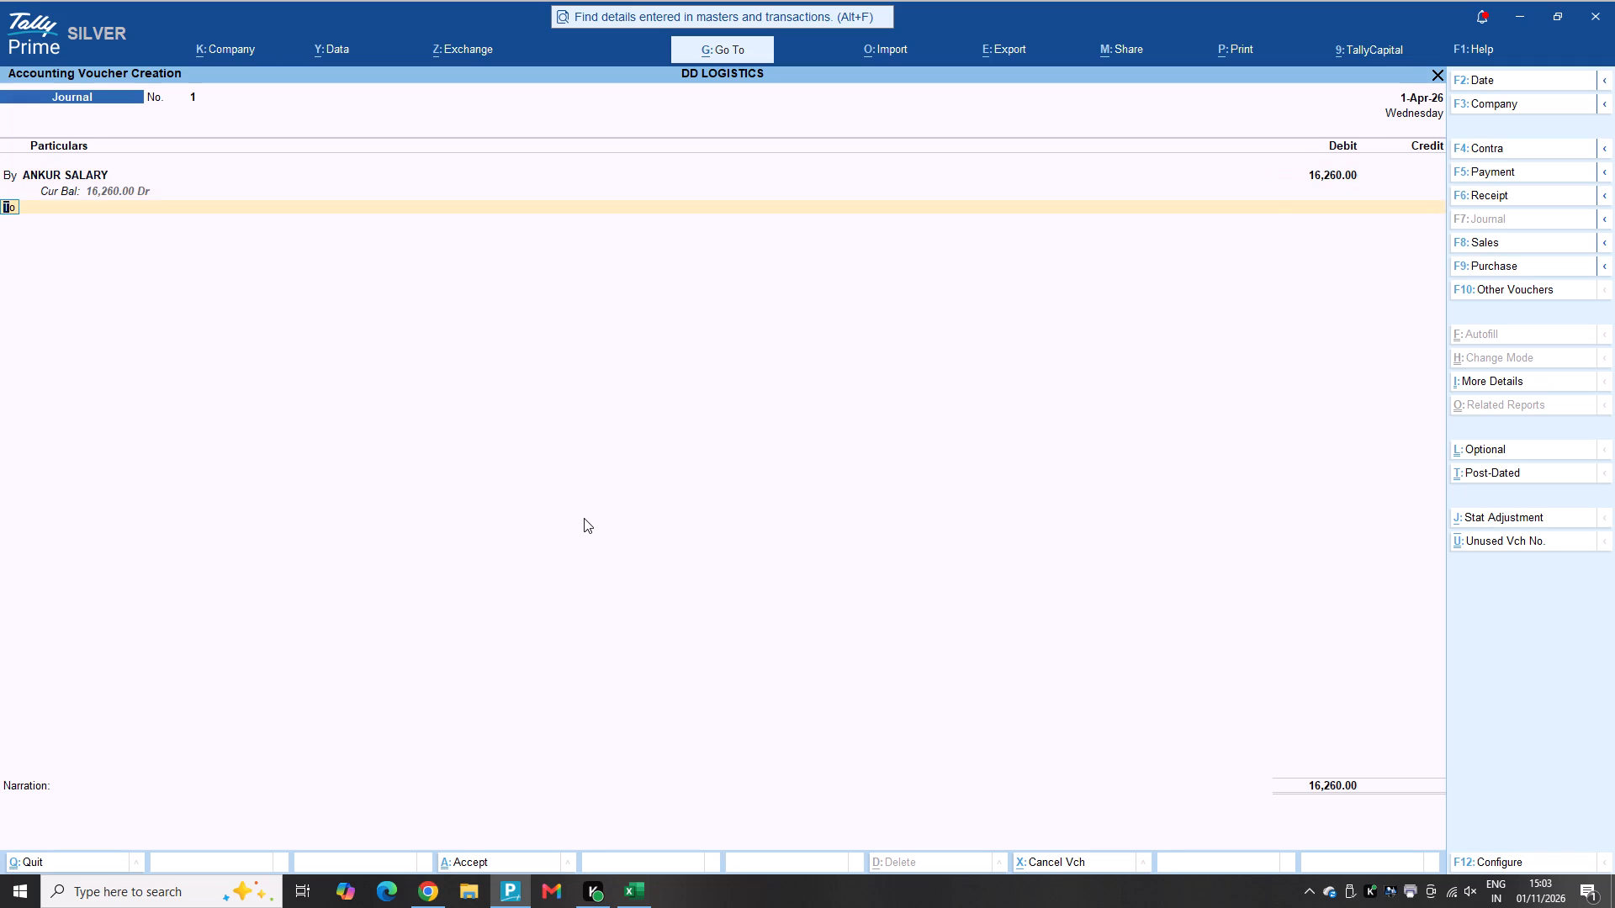
Credit Cash with 16,260 in the journal voucher and save it with the narration left blank.
{"action": "key", "text": "Return"}
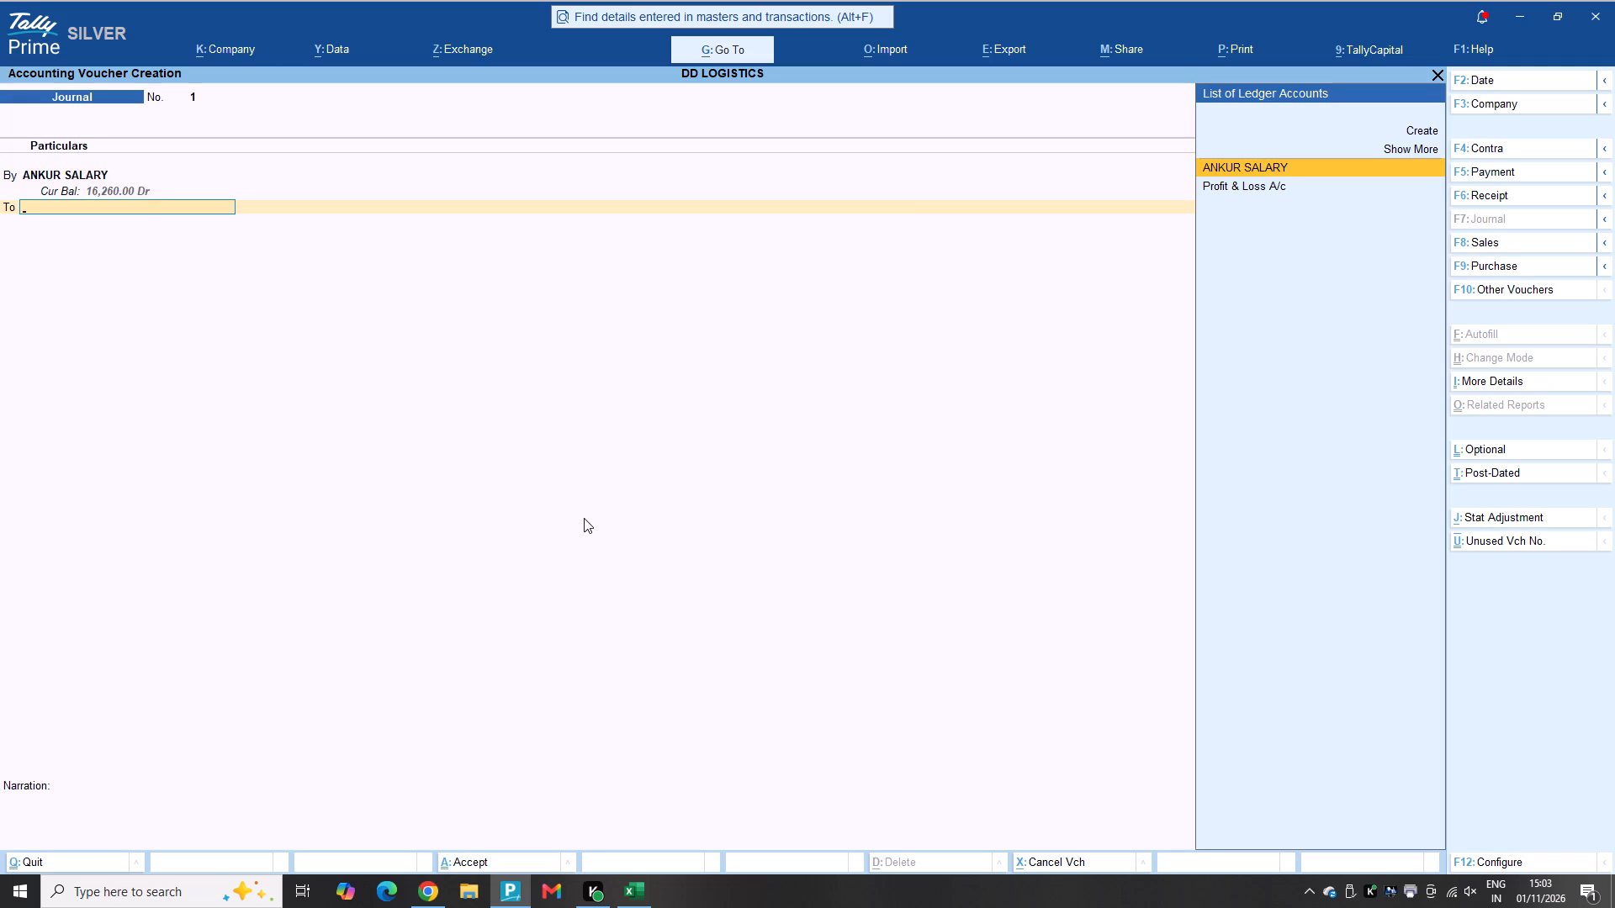
{"action": "type", "text": "CA"}
{"action": "key", "text": "Return"}
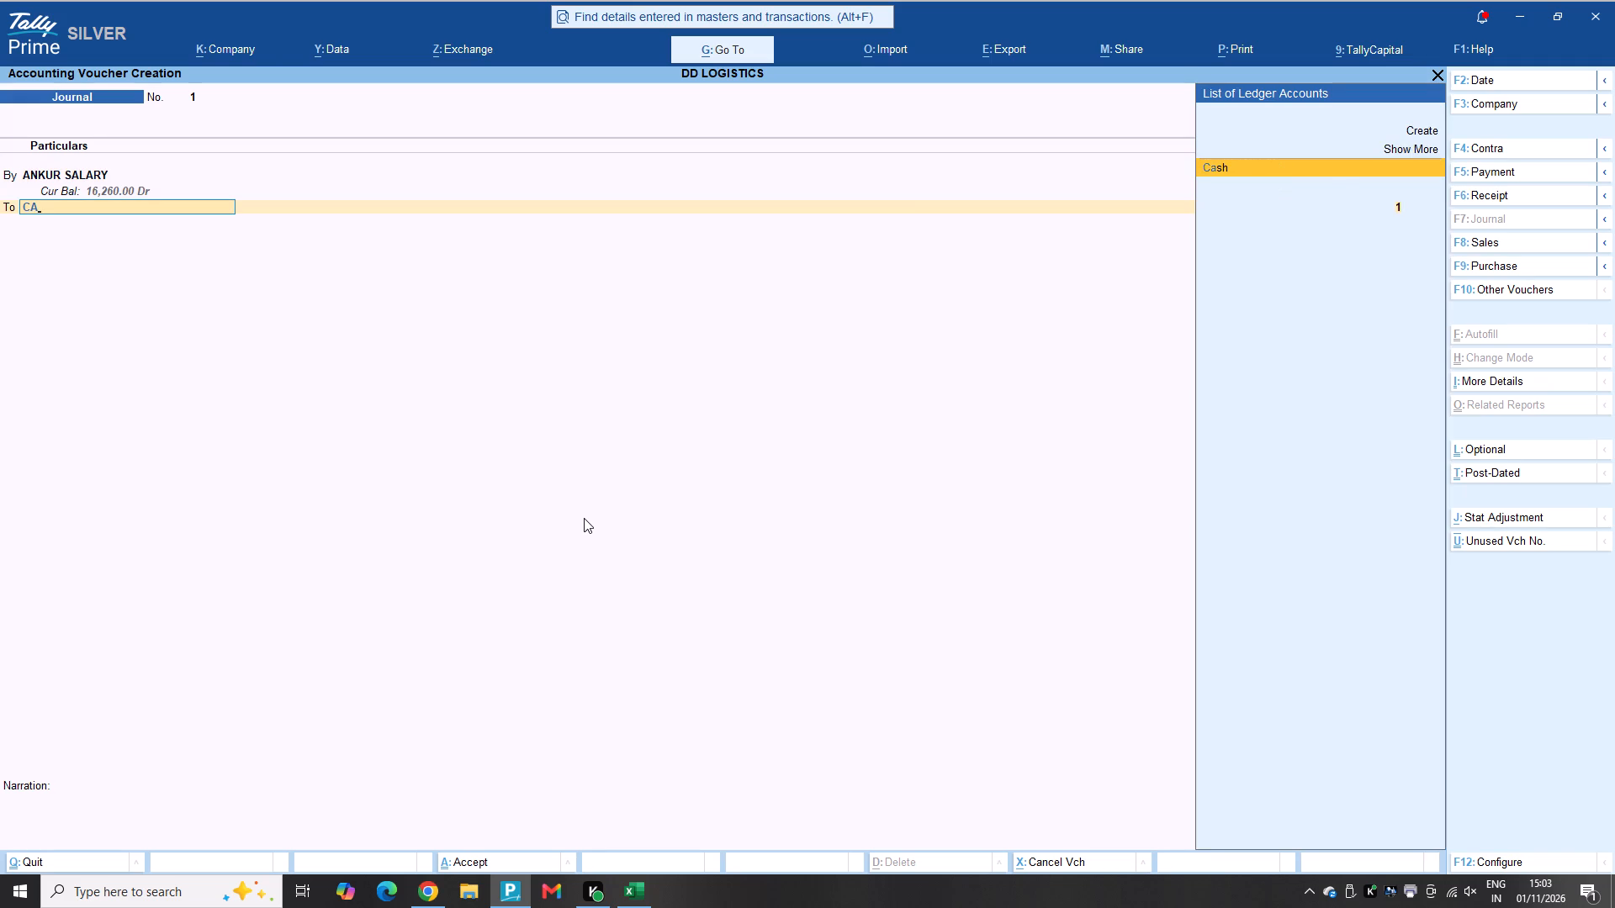
{"action": "key", "text": "Return"}
{"action": "key", "text": "Return"}
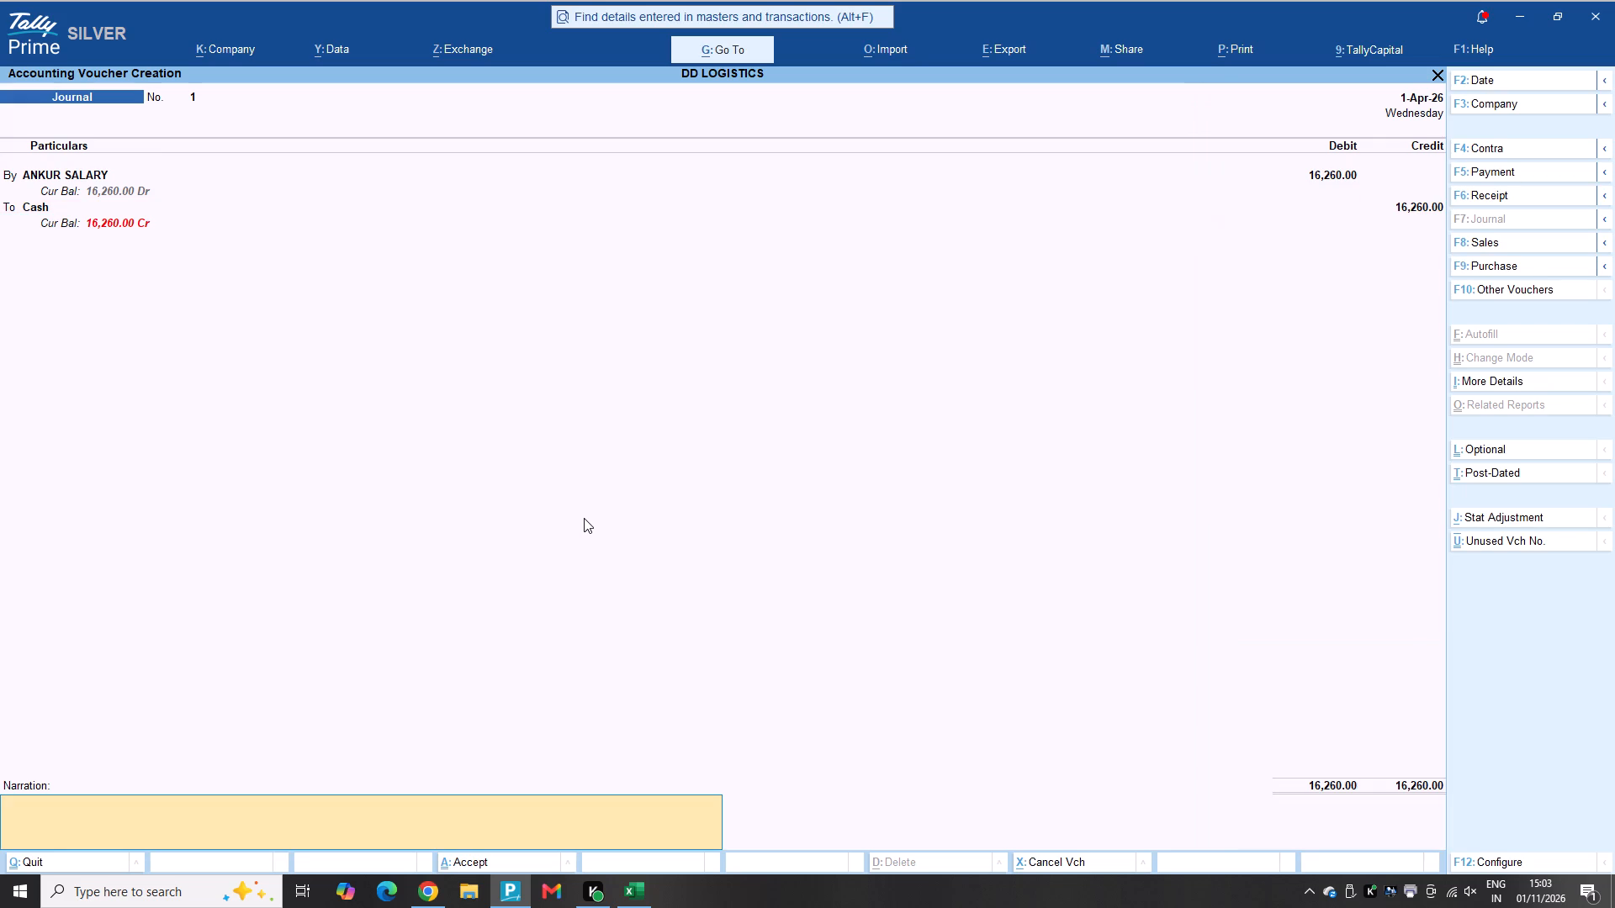
{"action": "key", "text": "BackSpace"}
{"action": "key", "text": "Return"}
{"action": "key", "text": "Return"}
{"action": "key", "text": "Return"}
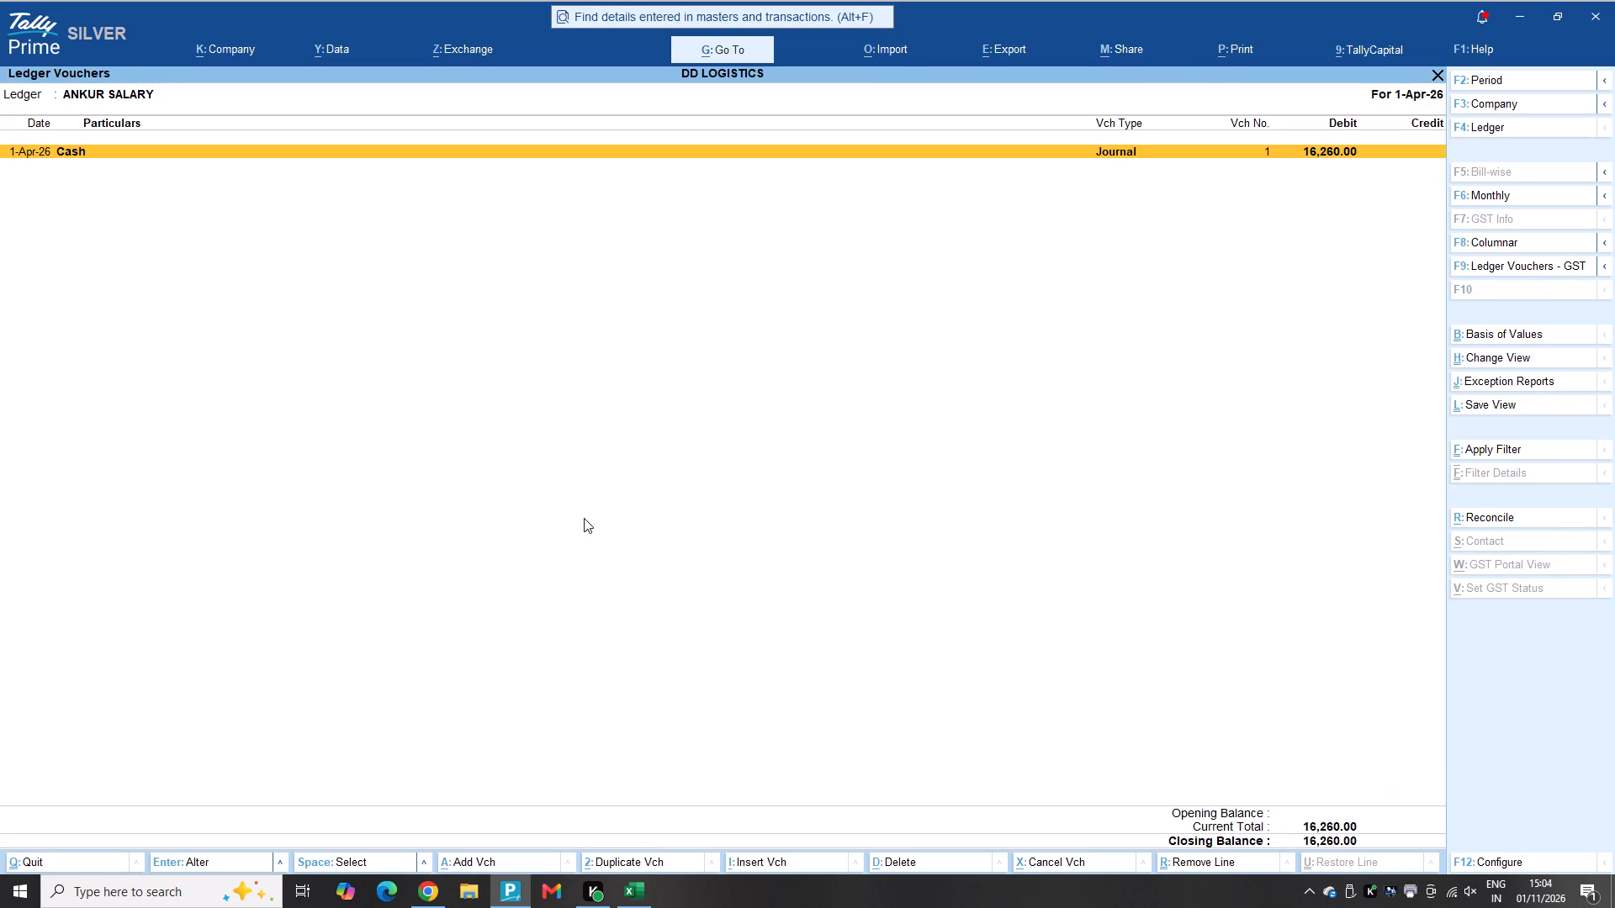
Leave the ledger vouchers view and reopen the ANKUR SALARY ledger to review its entries.
{"action": "key", "text": "Escape"}
{"action": "key", "text": "Escape"}
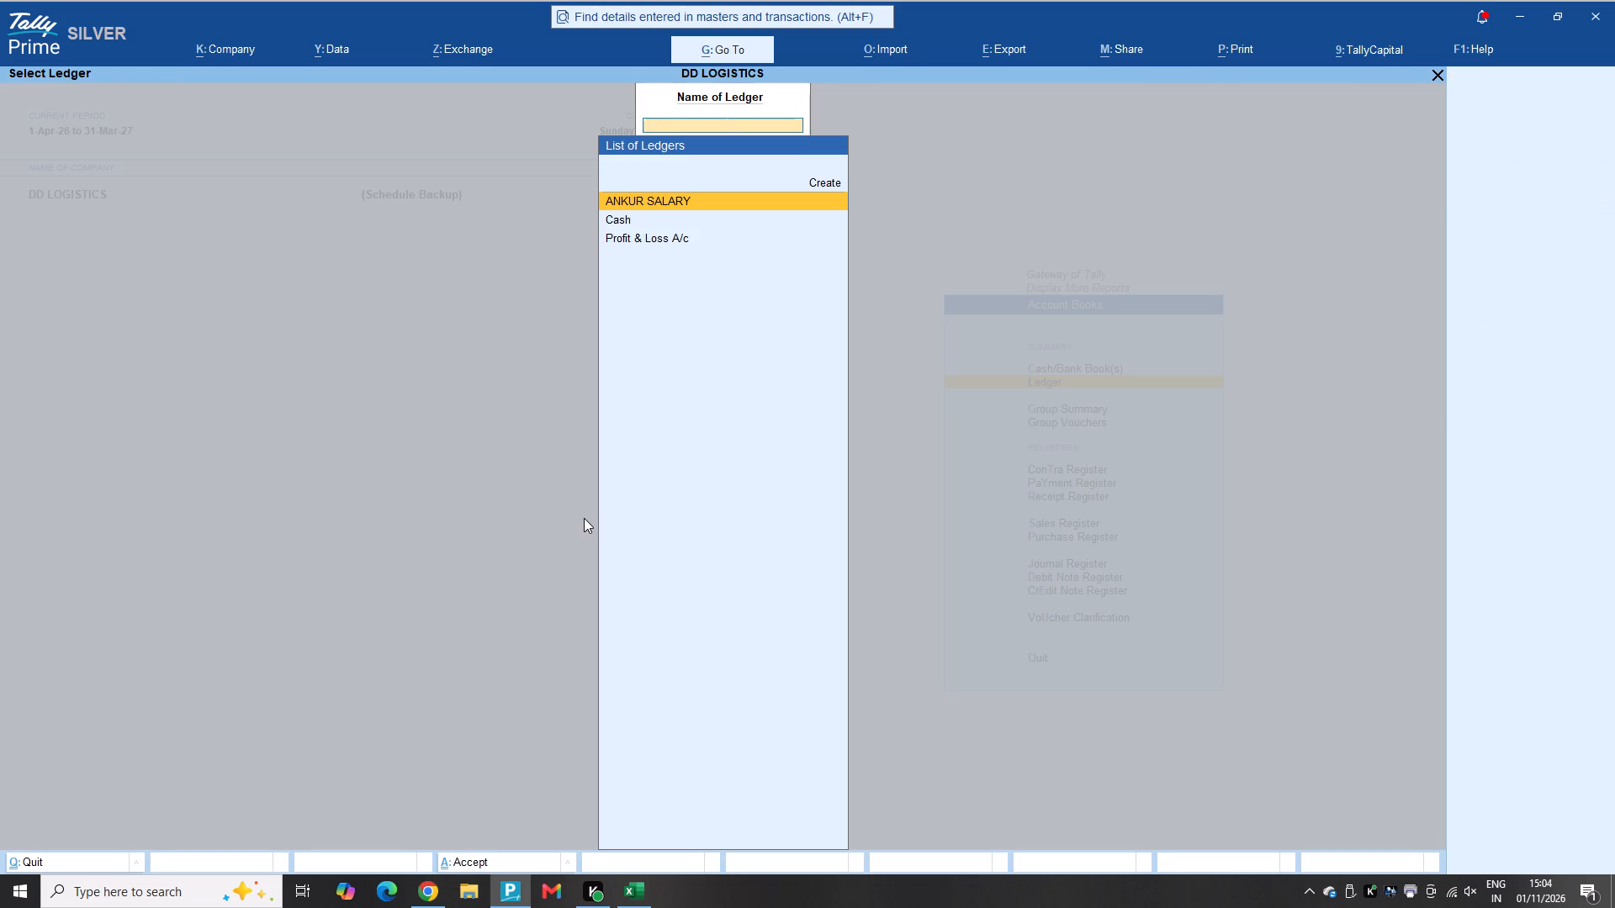
{"action": "key", "text": "Return"}
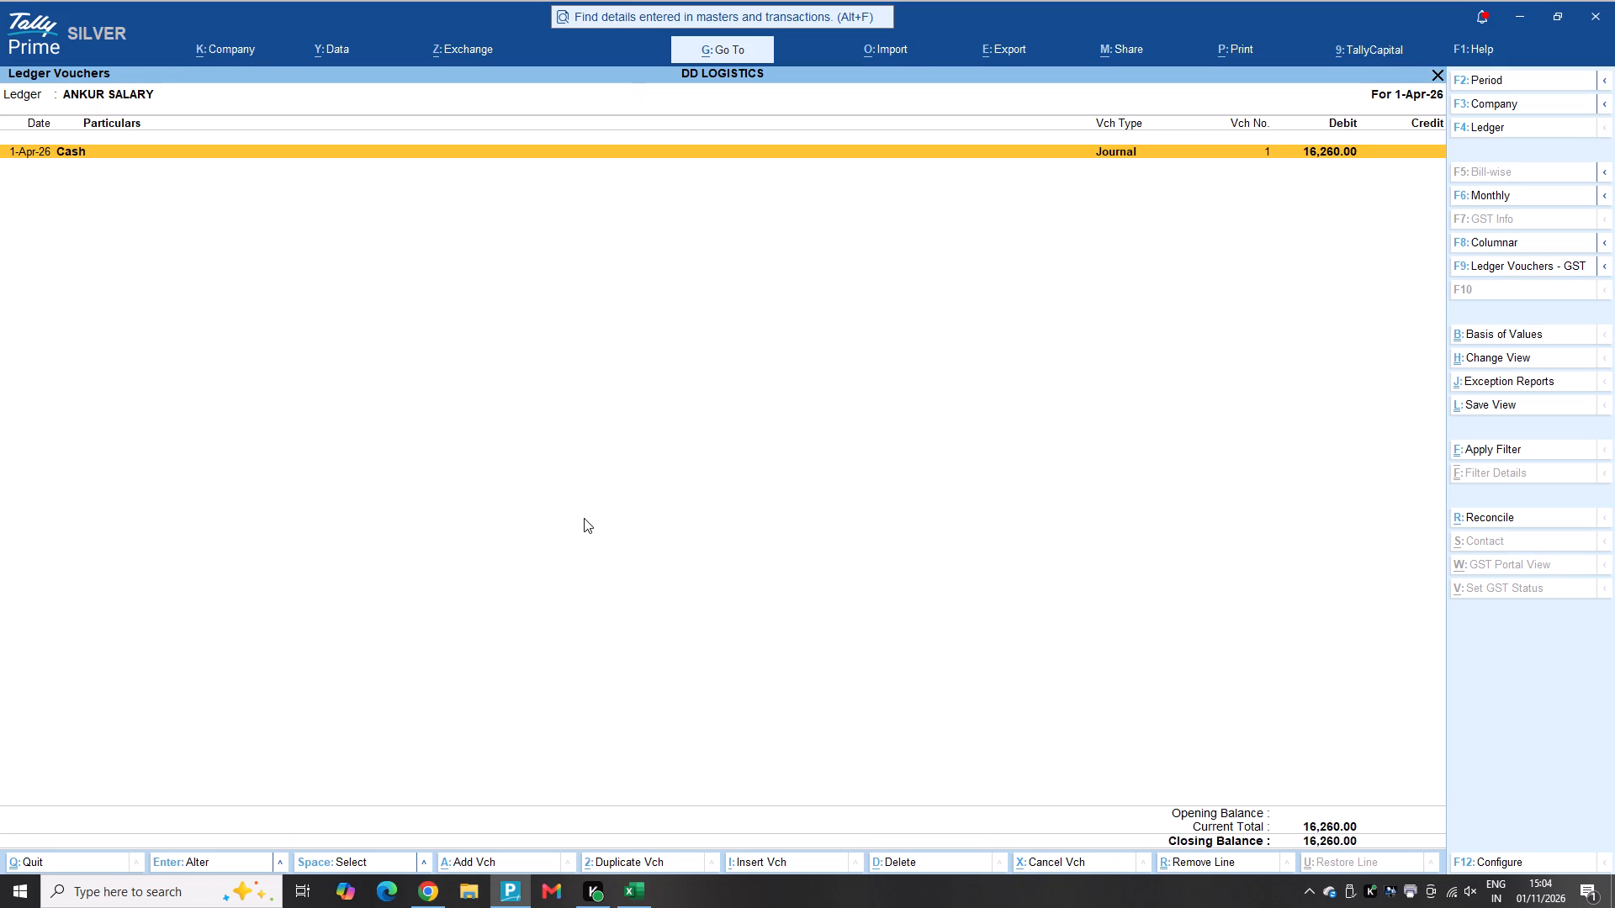
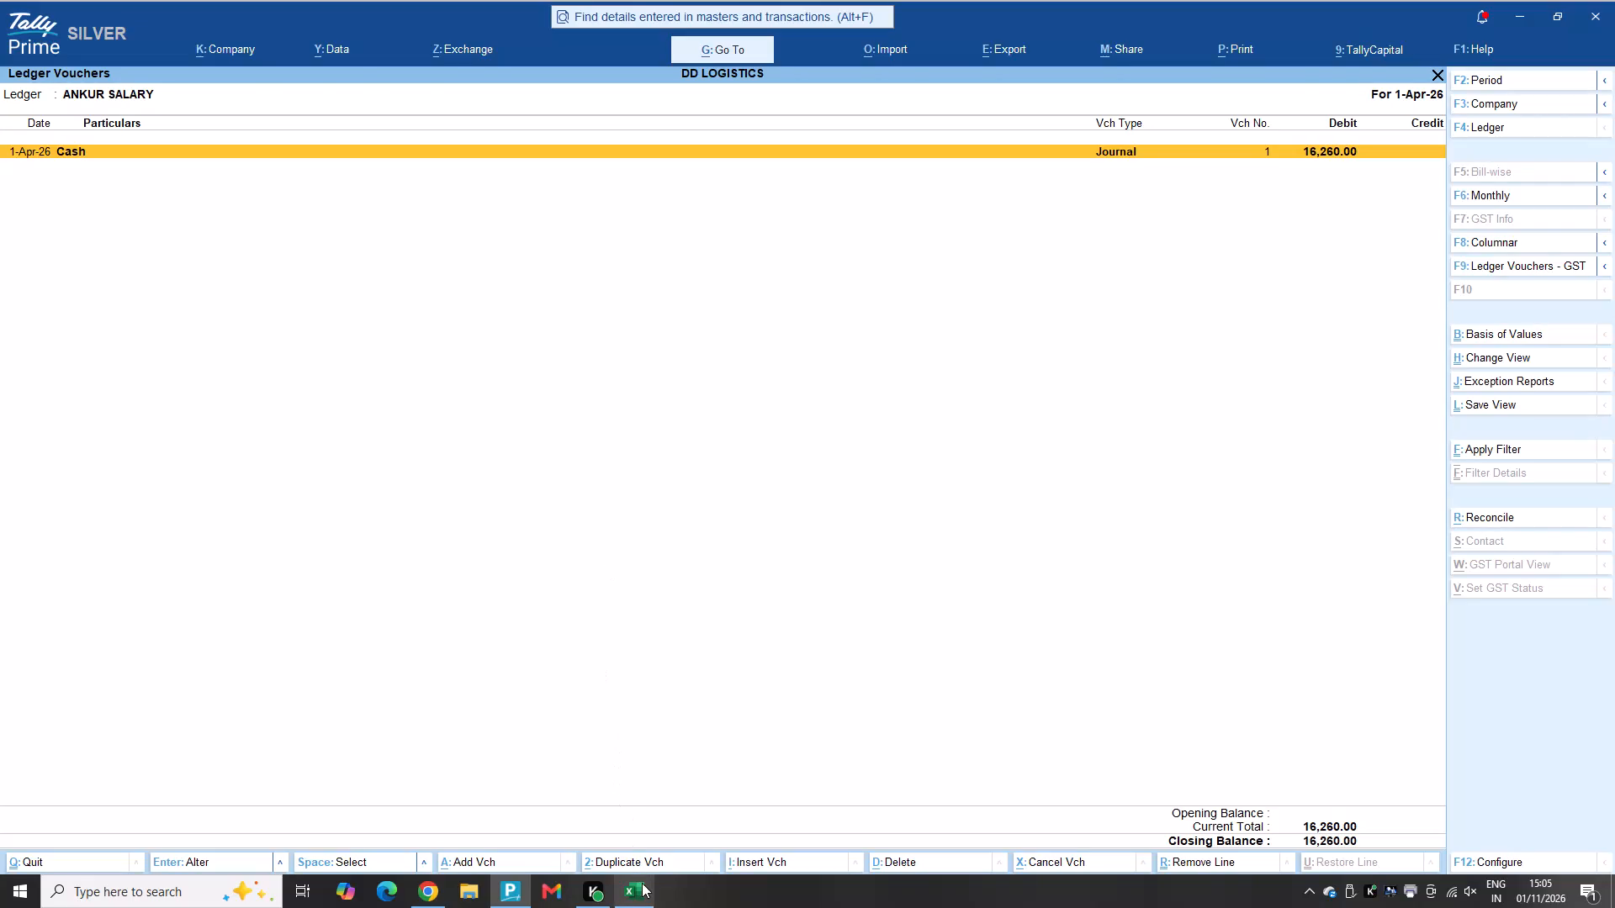
Switch to the staff advance and salary management workbook in Excel to consult the SANJAY September monthly settlement sheet.
{"action": "left_click", "coordinate": [642, 884]}
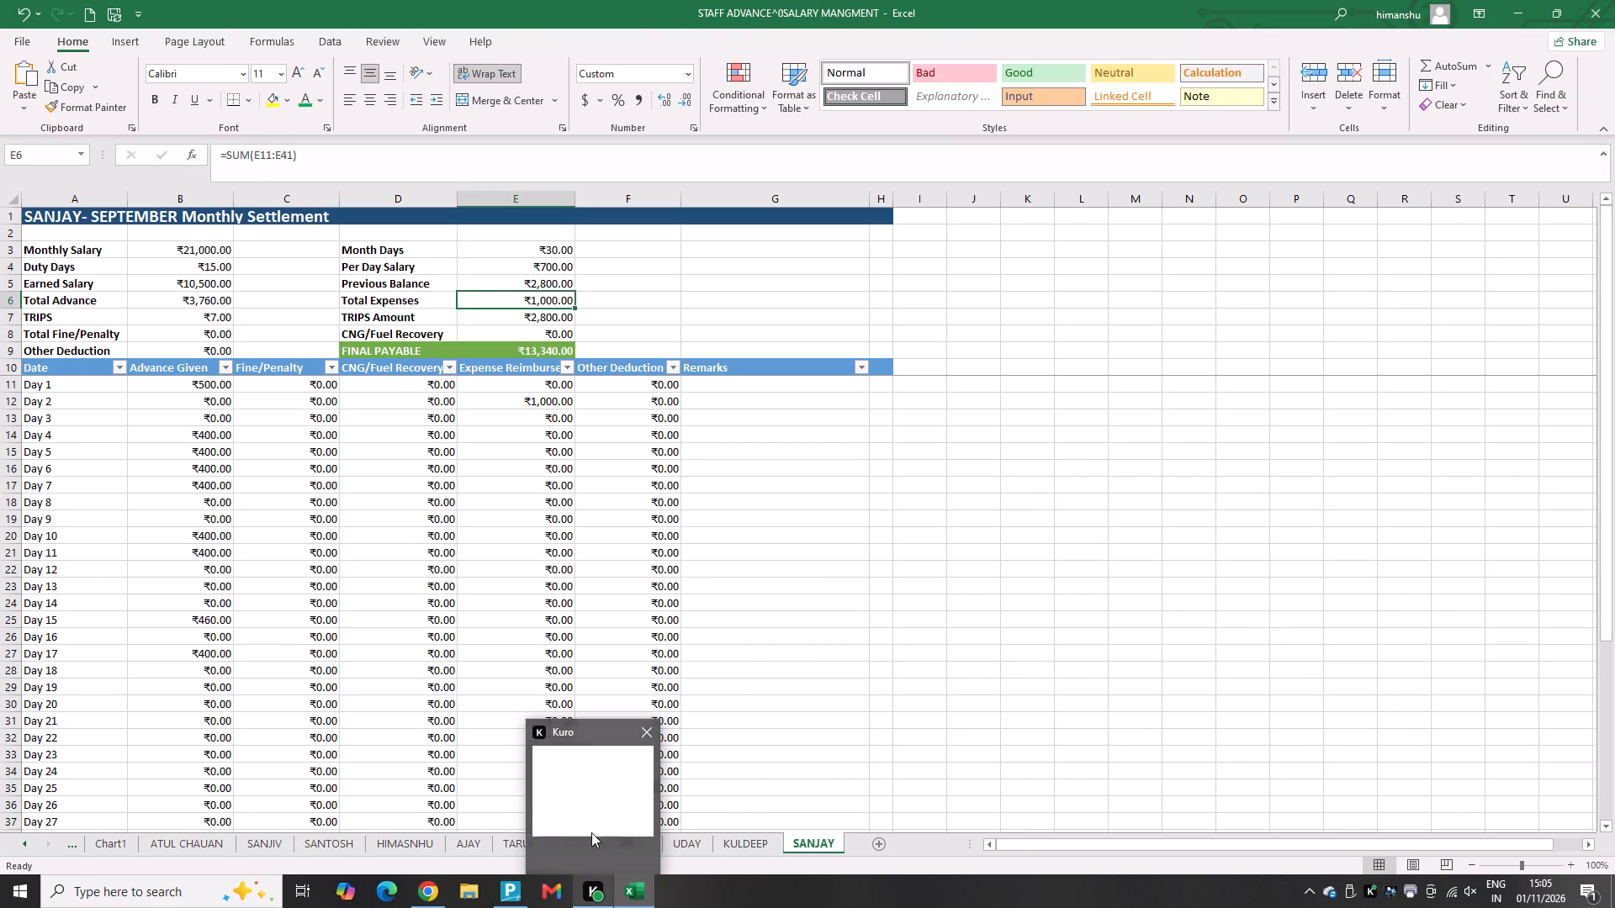
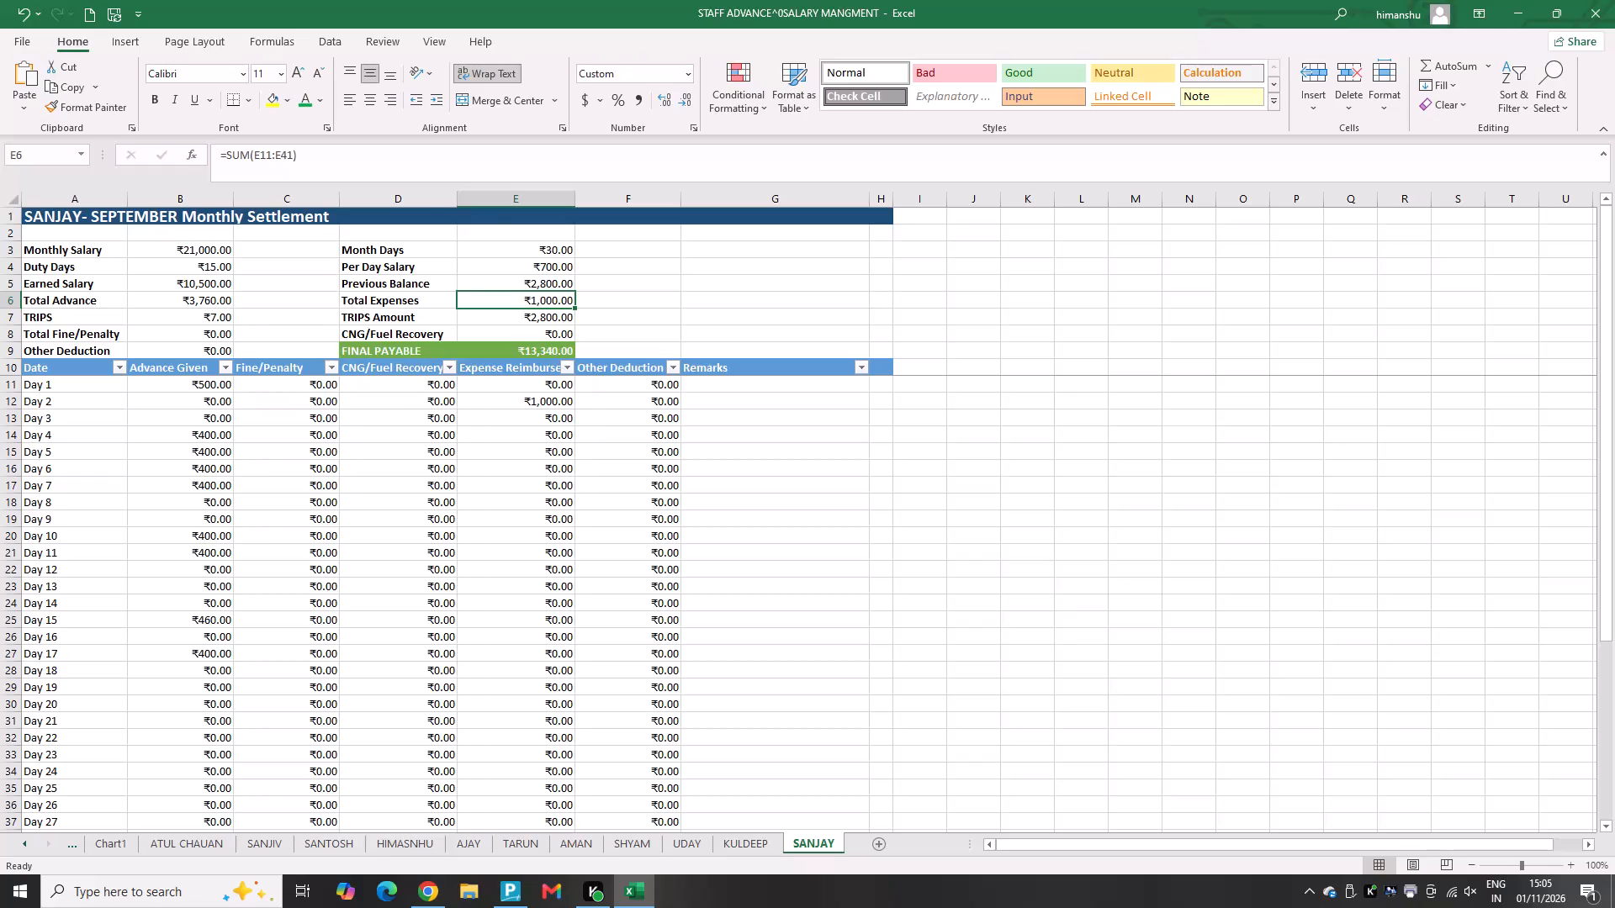
Examine the duty days and the daily advance and expense entries on the SANJAY September settlement sheet.
{"action": "left_click", "coordinate": [215, 267]}
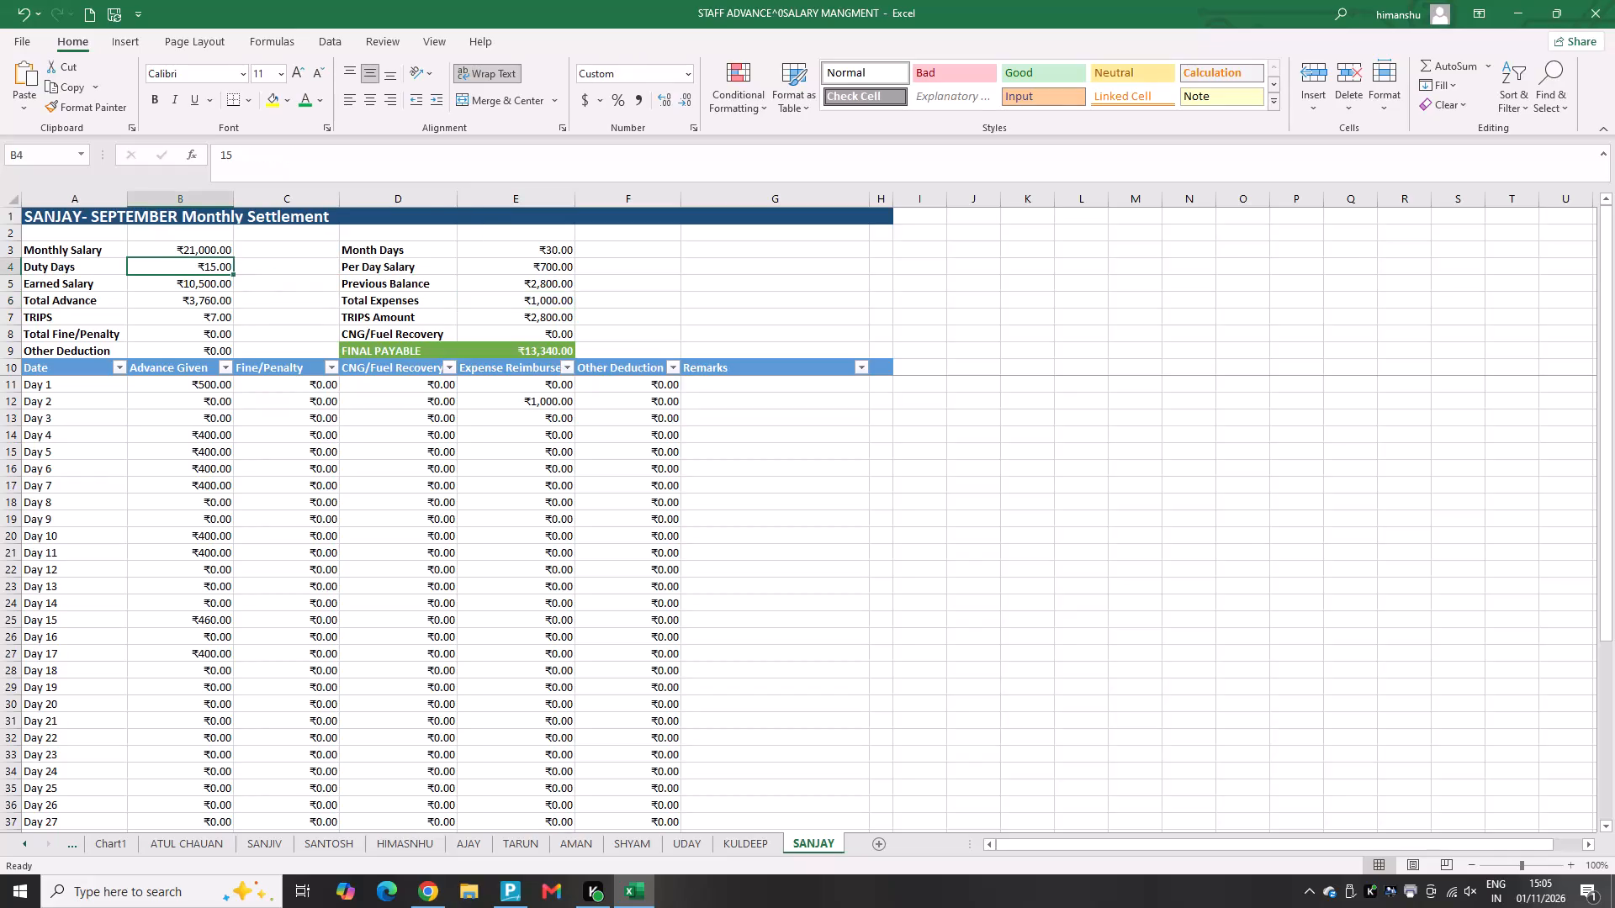
{"action": "scroll", "coordinate": [230, 289], "scroll_direction": "down", "scroll_amount": 6}
{"action": "scroll", "coordinate": [230, 289], "scroll_direction": "up", "scroll_amount": 10}
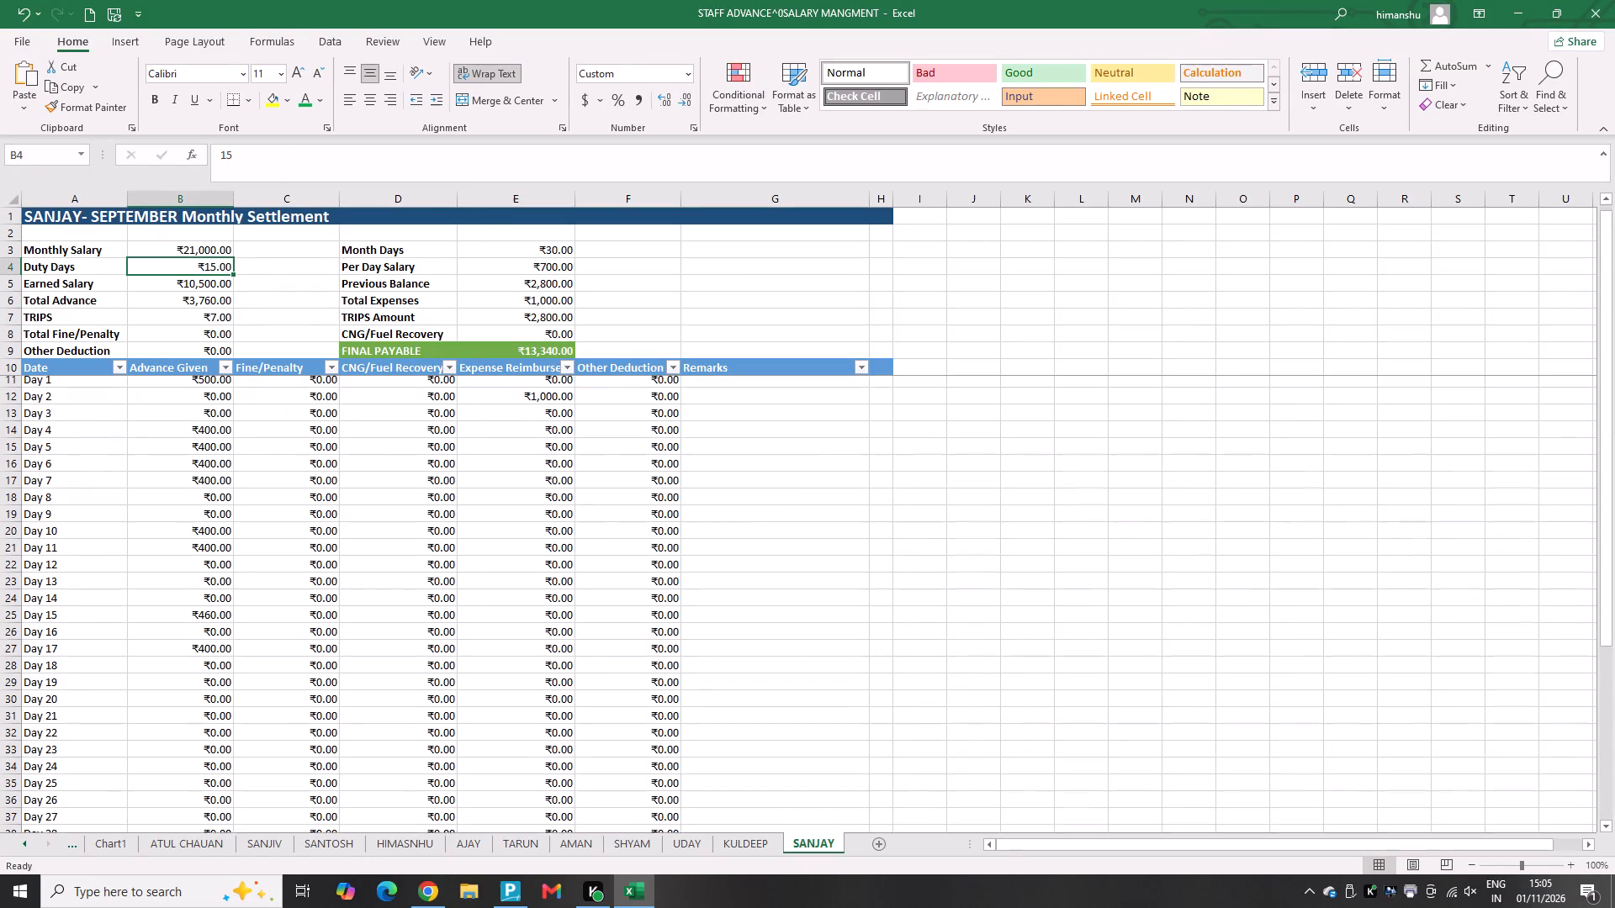
{"action": "scroll", "coordinate": [746, 582], "scroll_direction": "up", "scroll_amount": 1}
{"action": "left_click", "coordinate": [743, 569]}
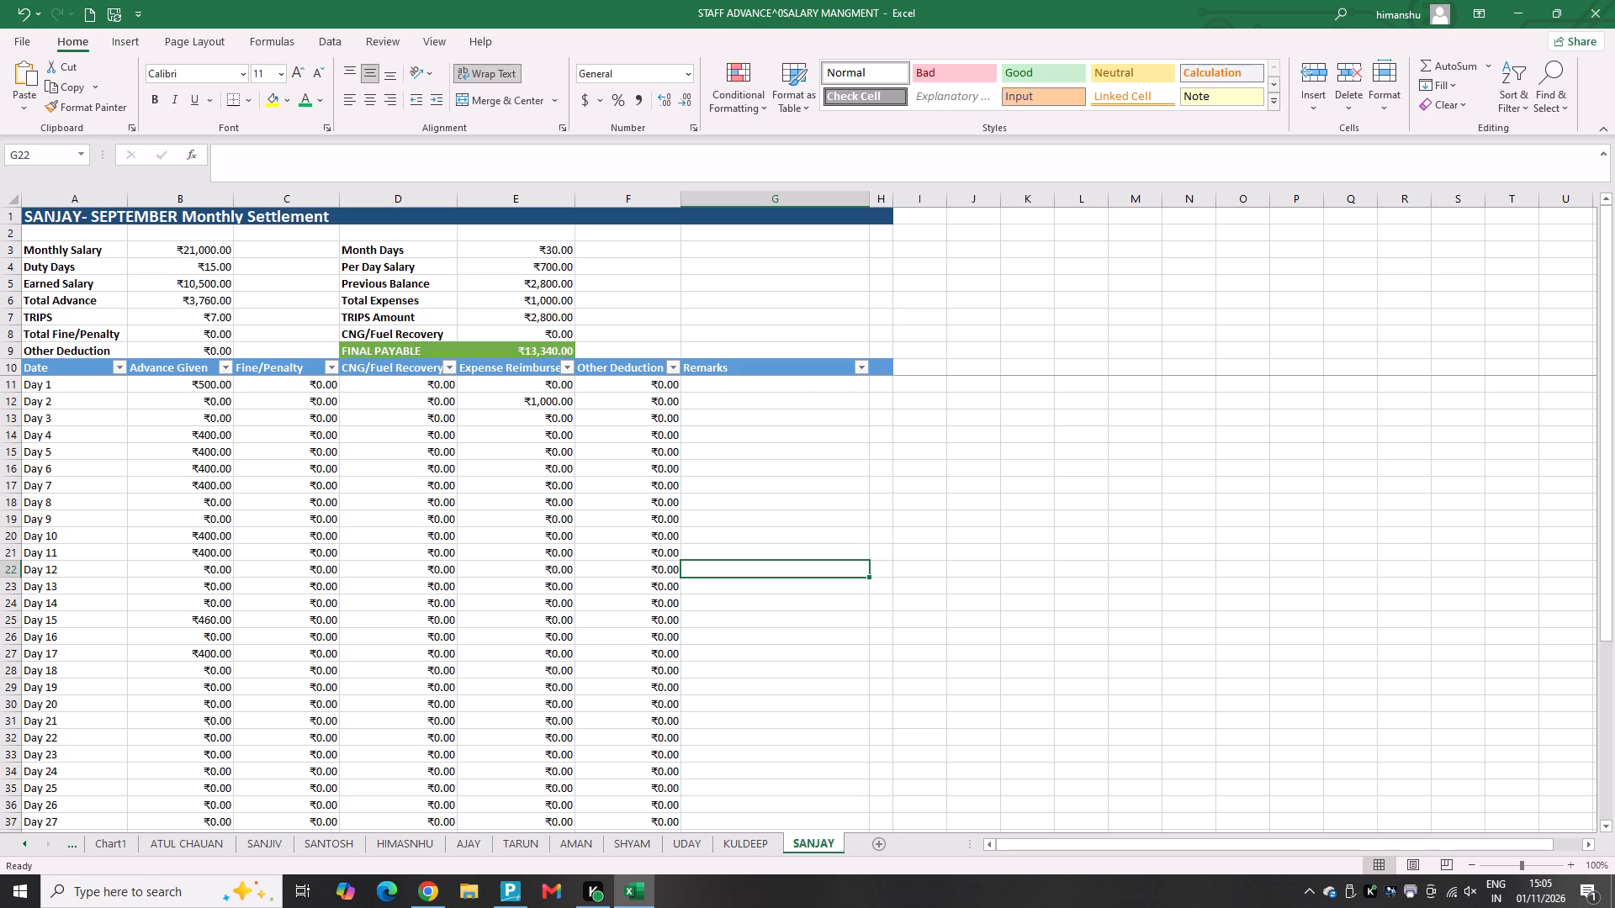
{"action": "scroll", "coordinate": [277, 635], "scroll_direction": "down", "scroll_amount": 13}
{"action": "scroll", "coordinate": [277, 635], "scroll_direction": "up", "scroll_amount": 18}
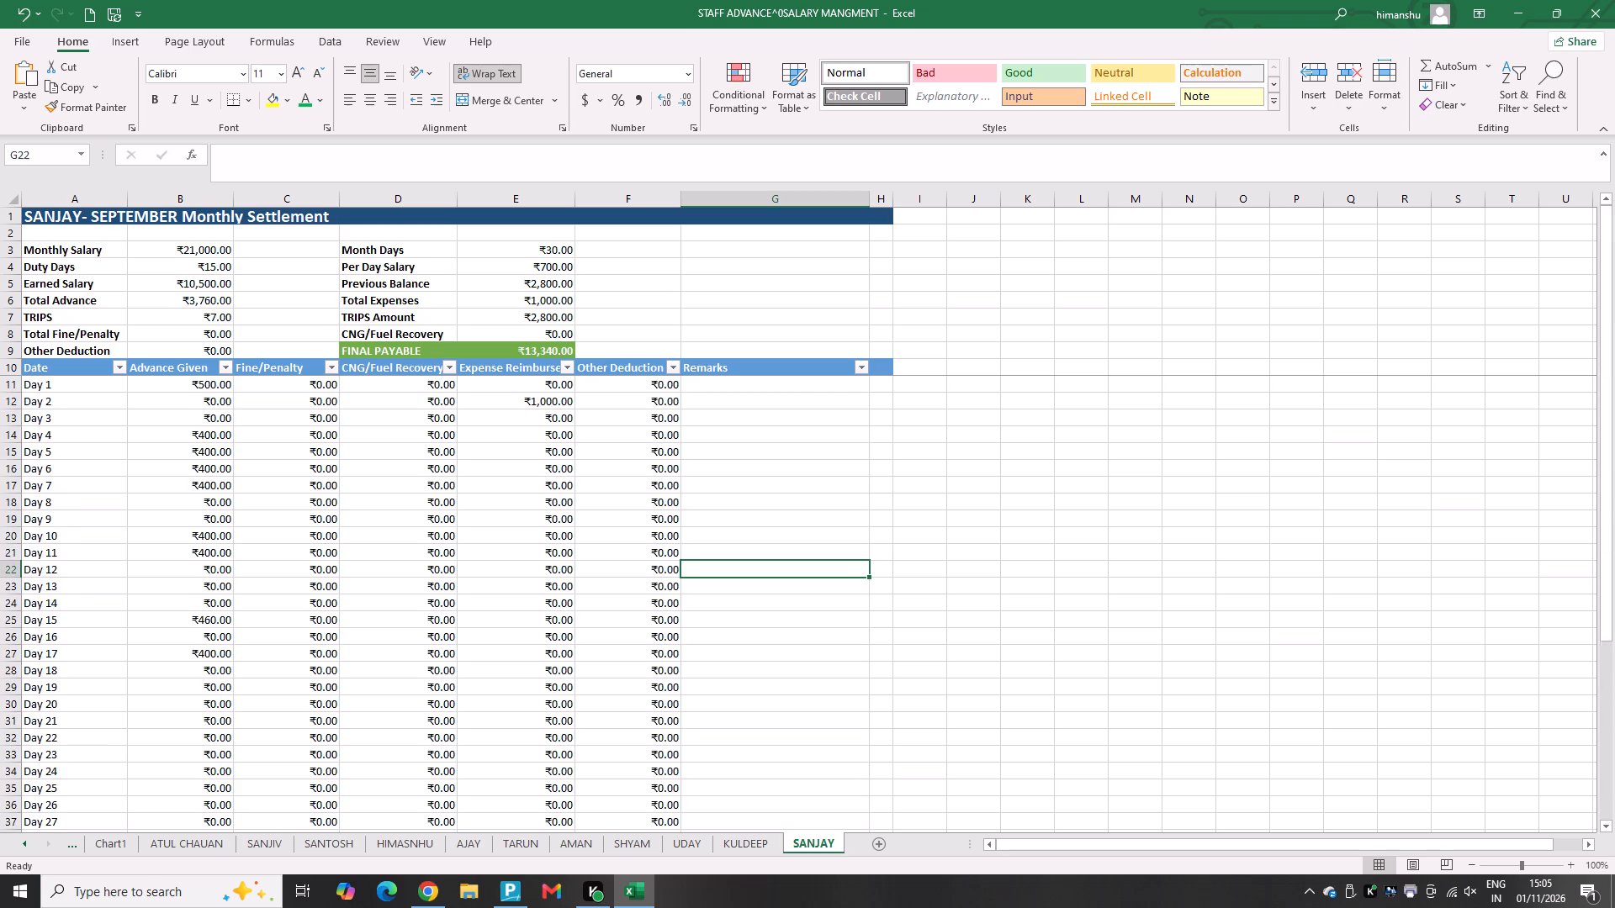
{"action": "scroll", "coordinate": [303, 647], "scroll_direction": "up", "scroll_amount": 18}
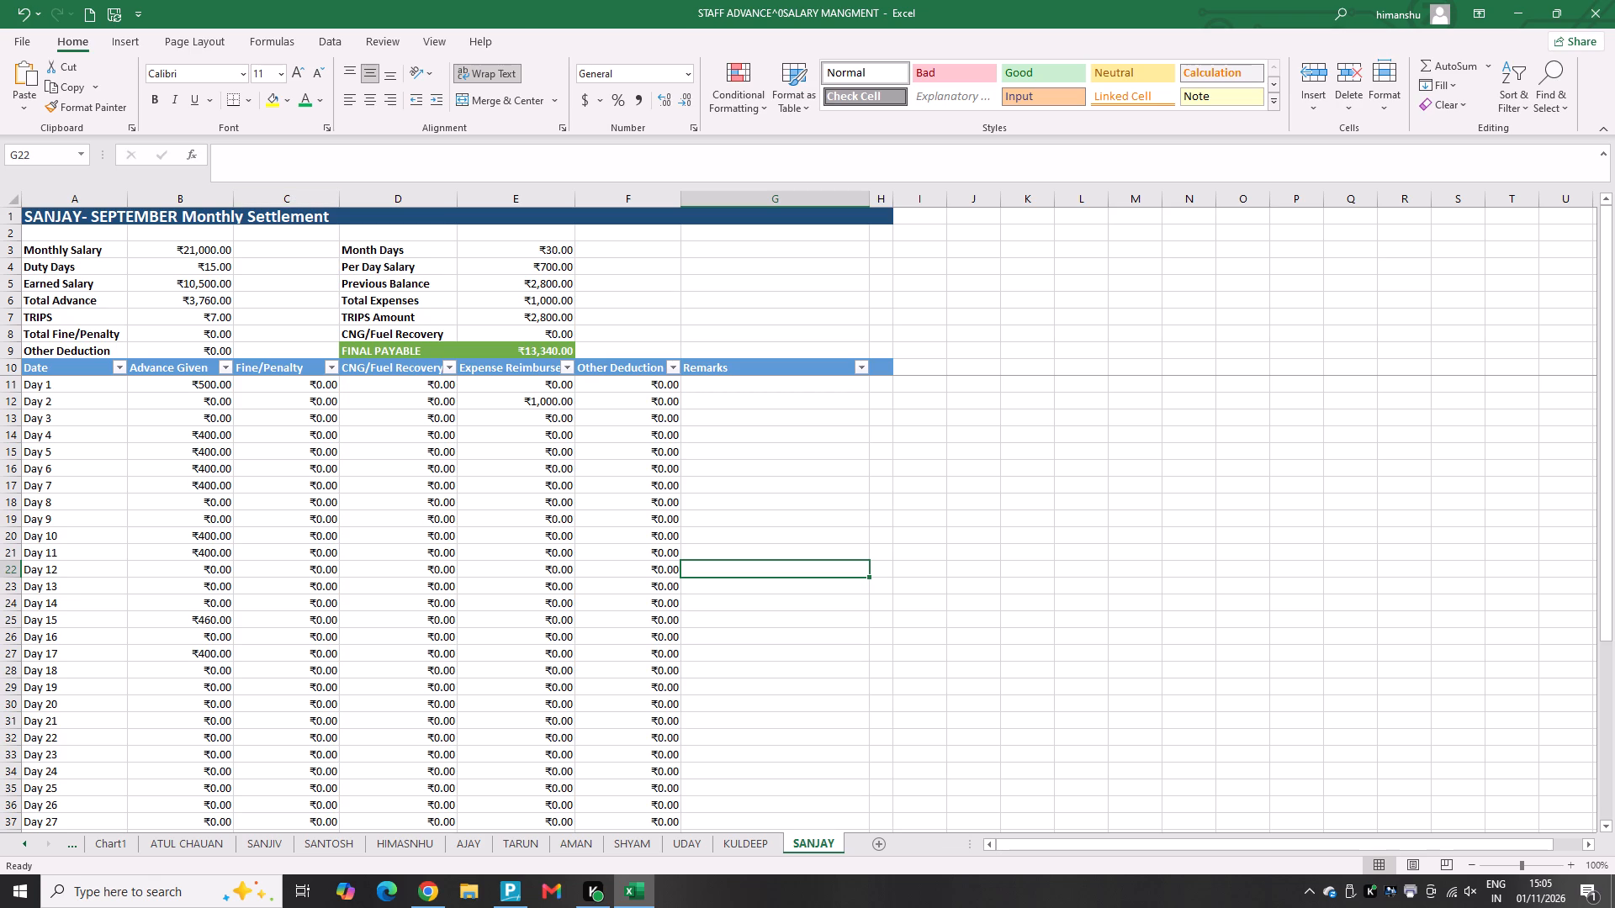
Go back through the workbook's earlier sheets to the START HERE sheet and read its driver-sheet instructions.
{"action": "left_click", "coordinate": [68, 848]}
{"action": "double_click", "coordinate": [68, 848]}
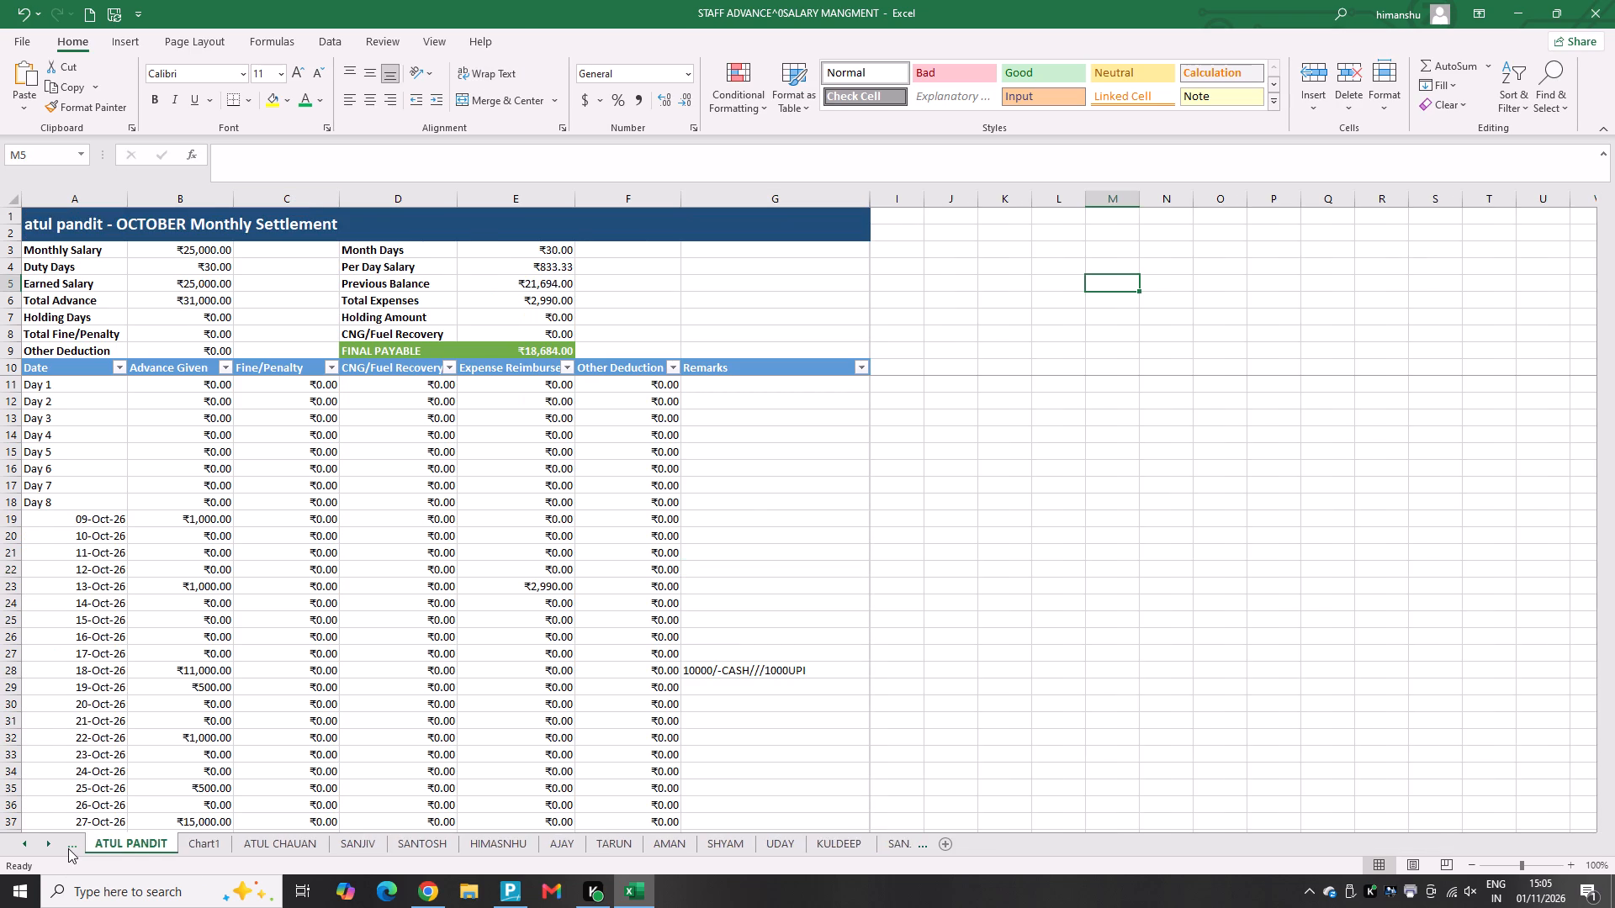
{"action": "left_click", "coordinate": [68, 848]}
{"action": "right_click", "coordinate": [68, 848]}
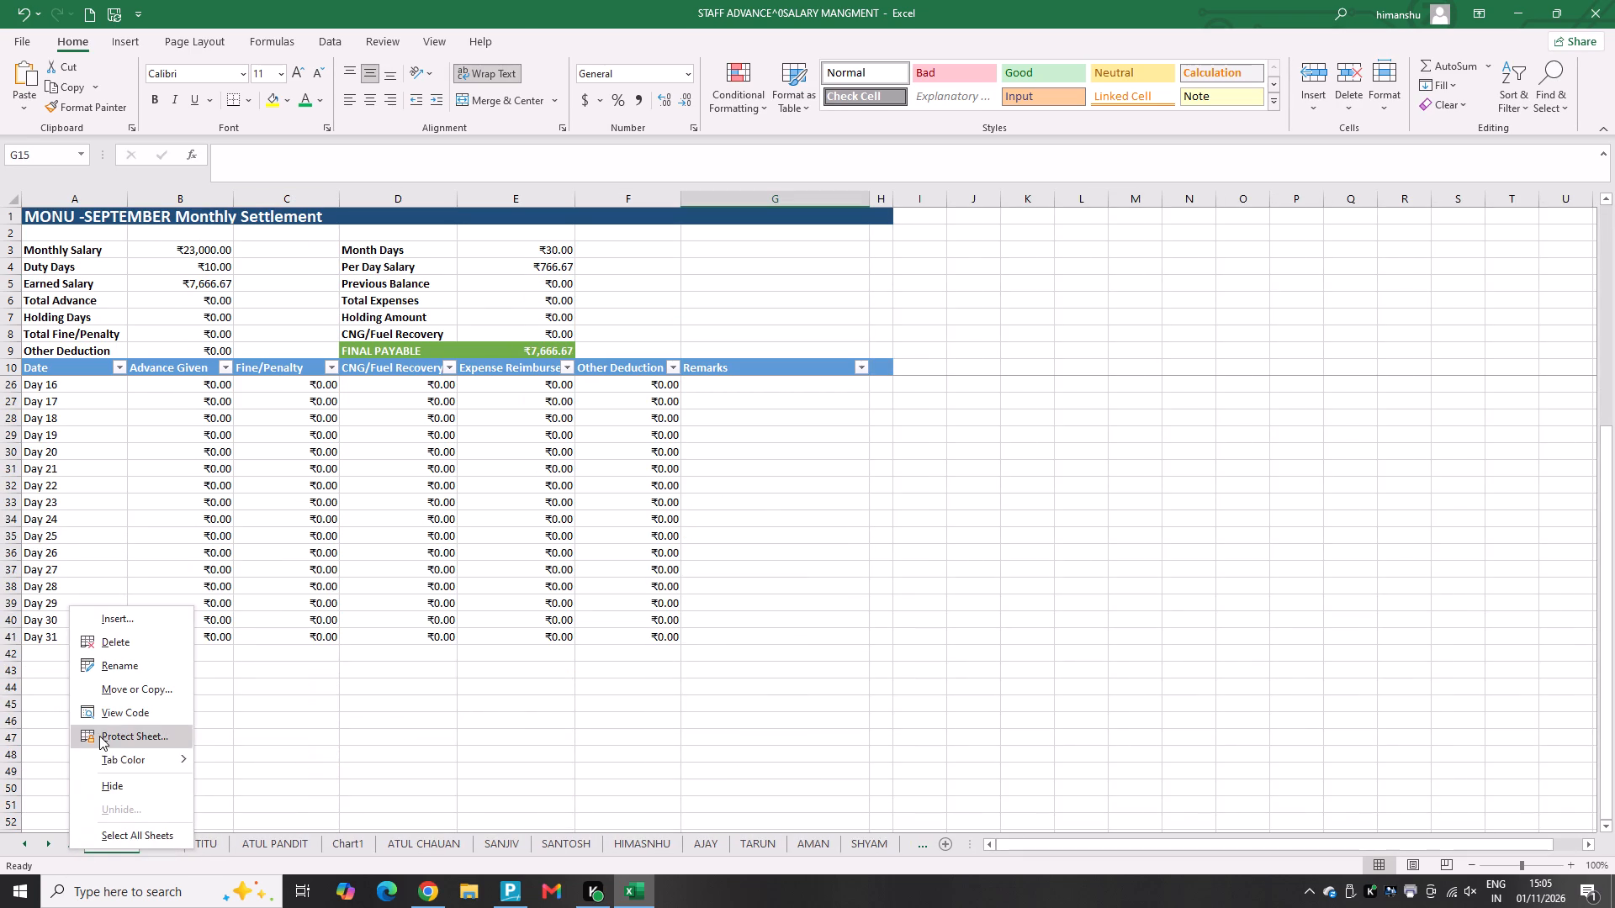
{"action": "left_click", "coordinate": [844, 695]}
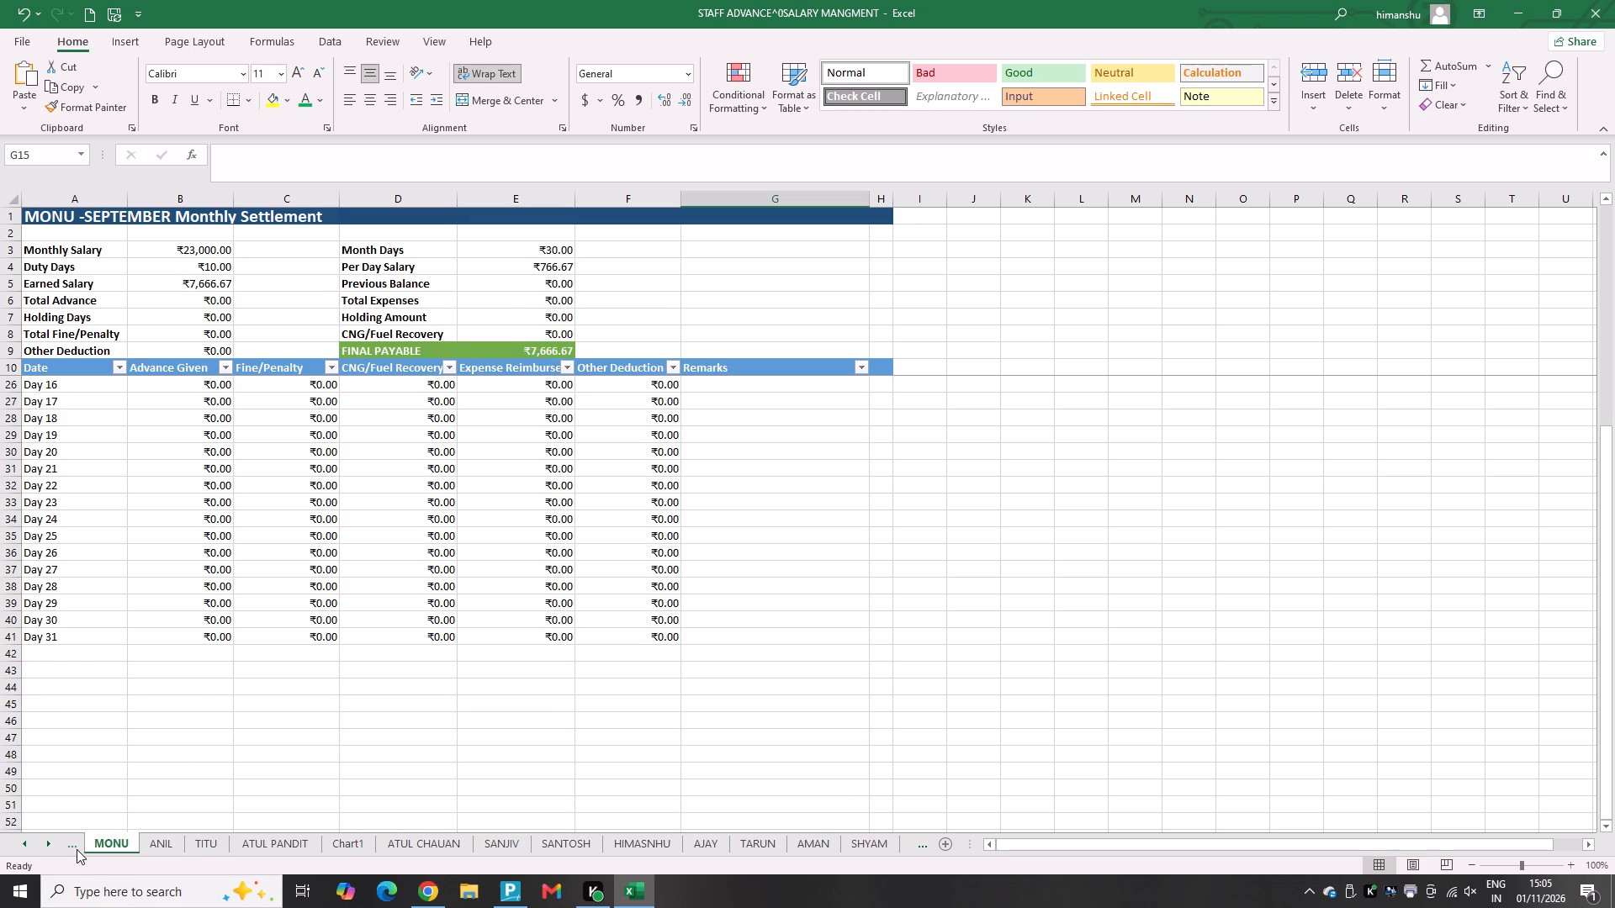
{"action": "left_click", "coordinate": [24, 840]}
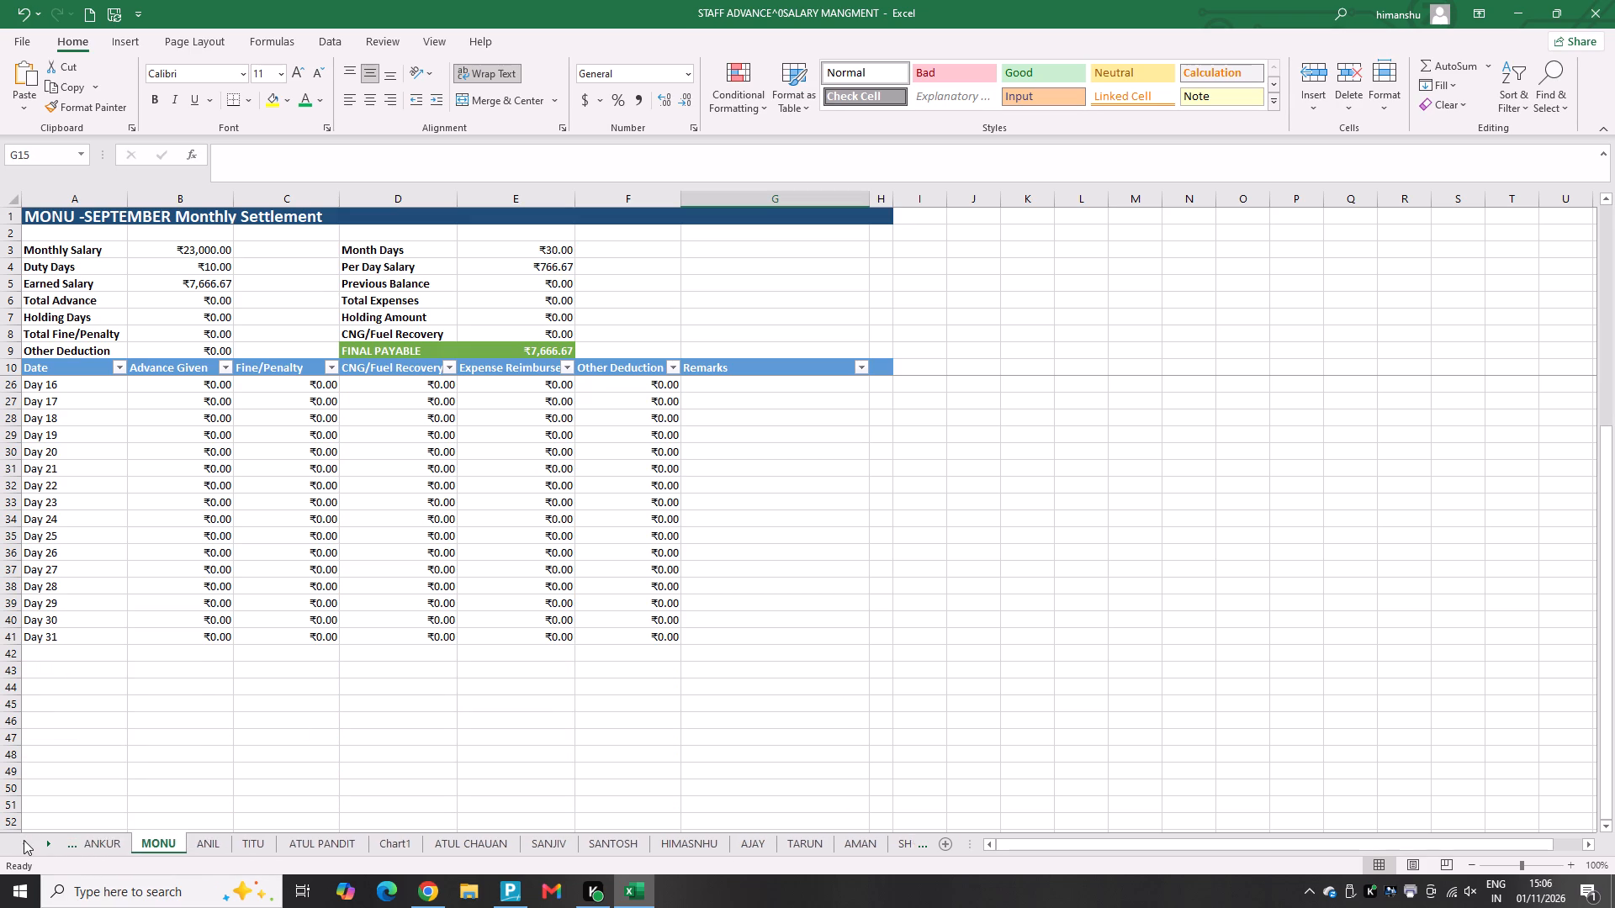
{"action": "triple_click", "coordinate": [26, 840]}
{"action": "left_click", "coordinate": [26, 840]}
{"action": "left_click", "coordinate": [142, 849]}
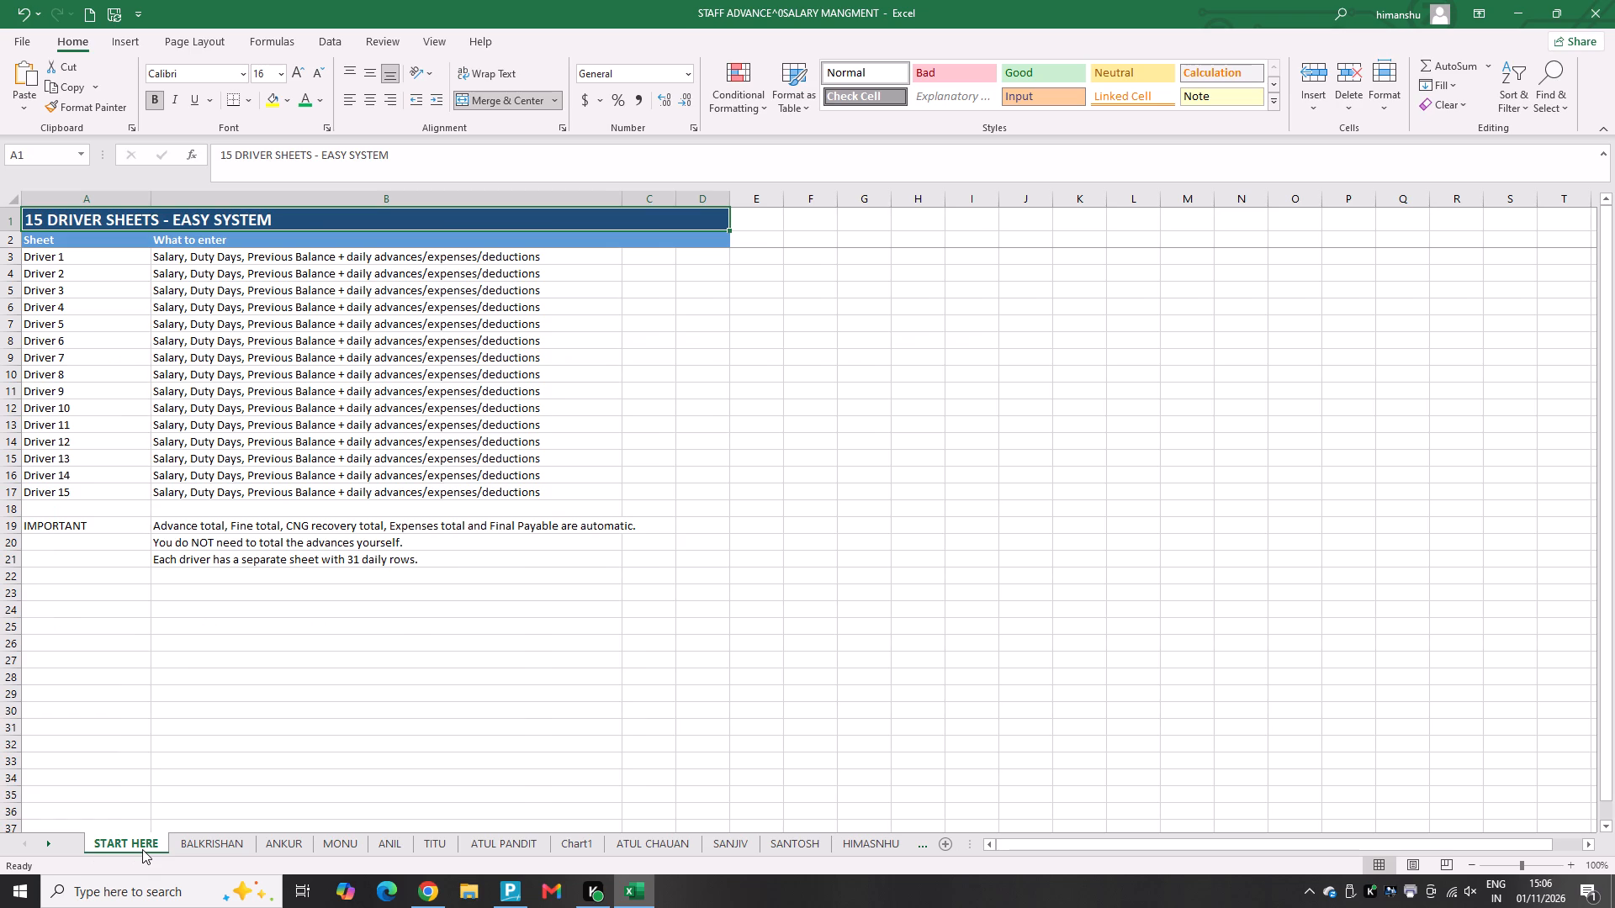
{"action": "right_click", "coordinate": [140, 840]}
{"action": "left_click", "coordinate": [140, 840]}
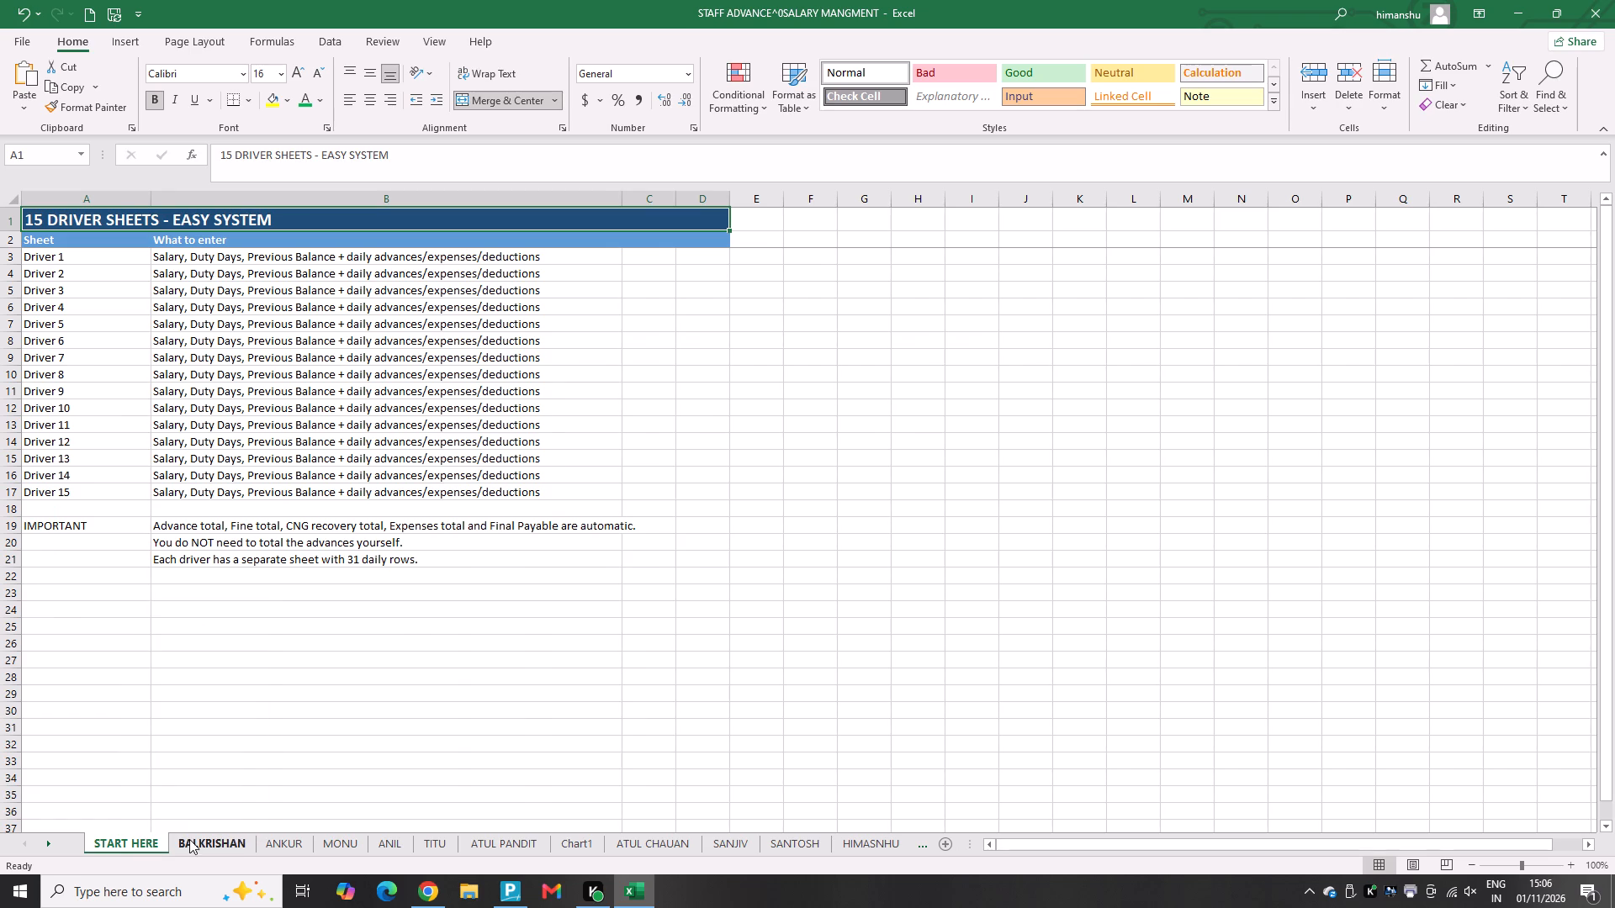
{"action": "left_click", "coordinate": [189, 839]}
{"action": "left_click", "coordinate": [140, 847]}
Open the BALKRISHAN settlement sheet and inspect its monthly salary, duty days and the Earned Salary formula.
{"action": "left_click", "coordinate": [230, 849]}
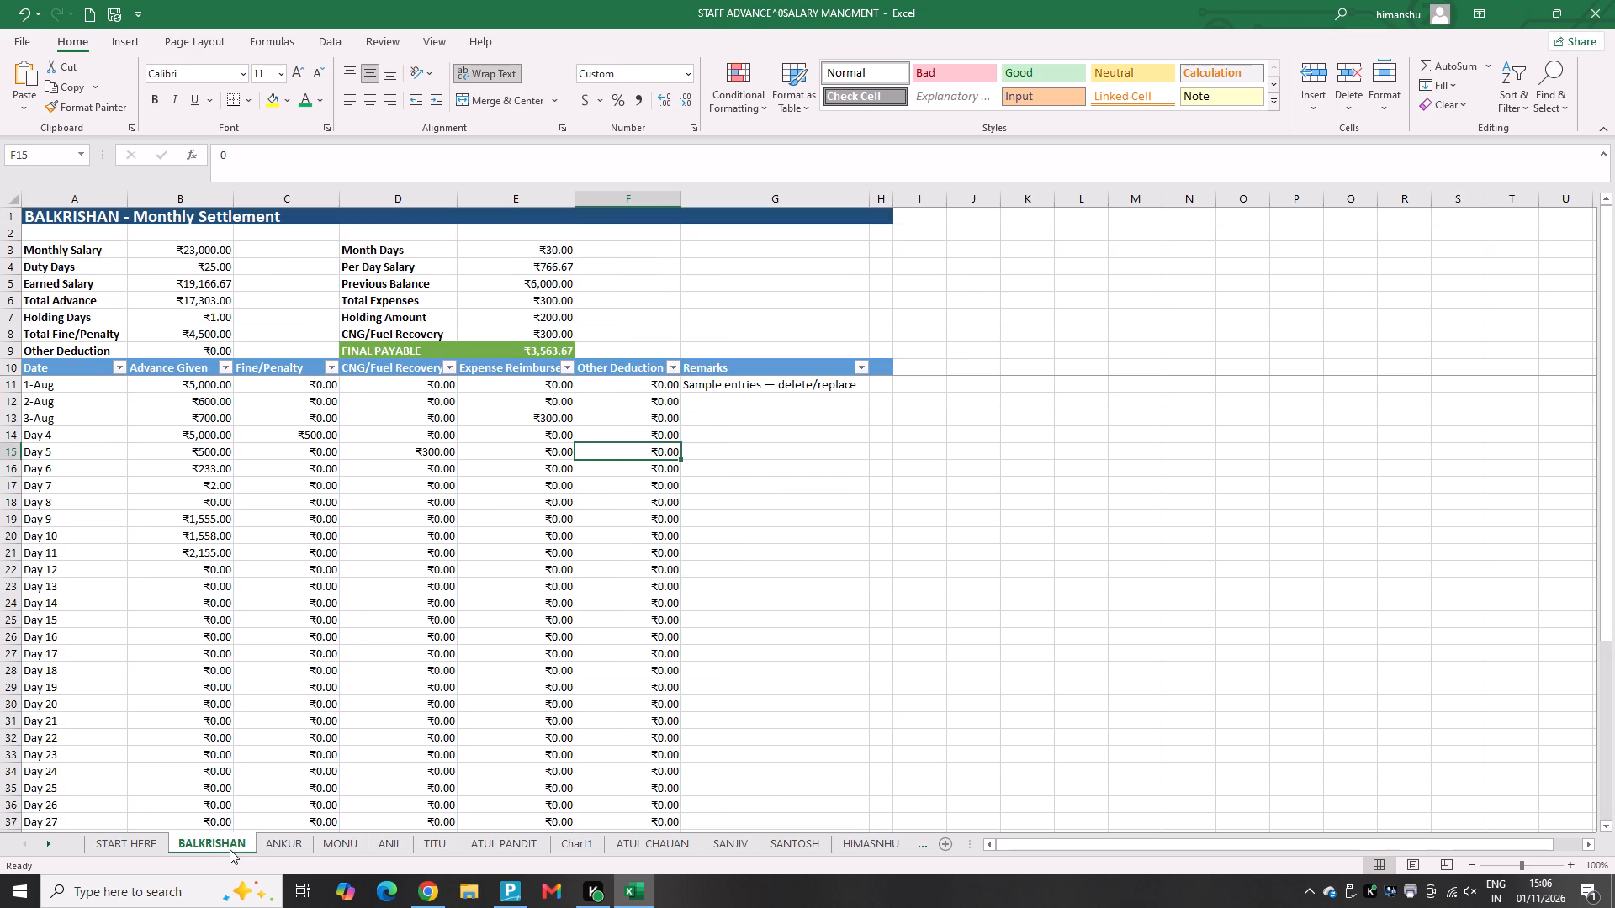
{"action": "left_click", "coordinate": [230, 219]}
{"action": "left_click", "coordinate": [167, 252]}
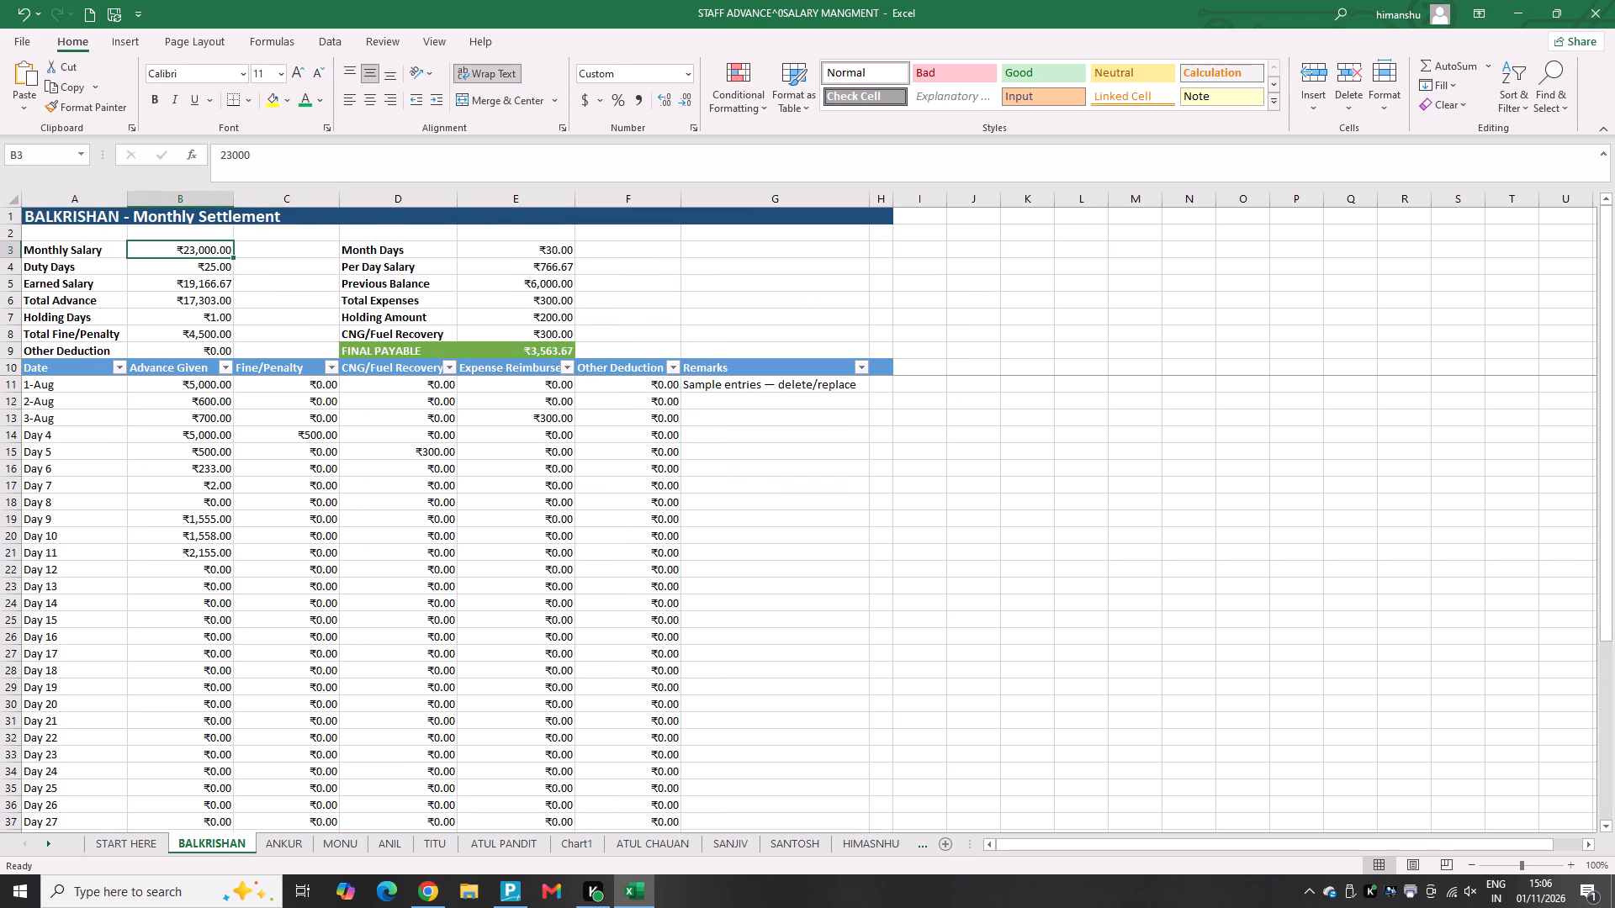
{"action": "left_click", "coordinate": [176, 272]}
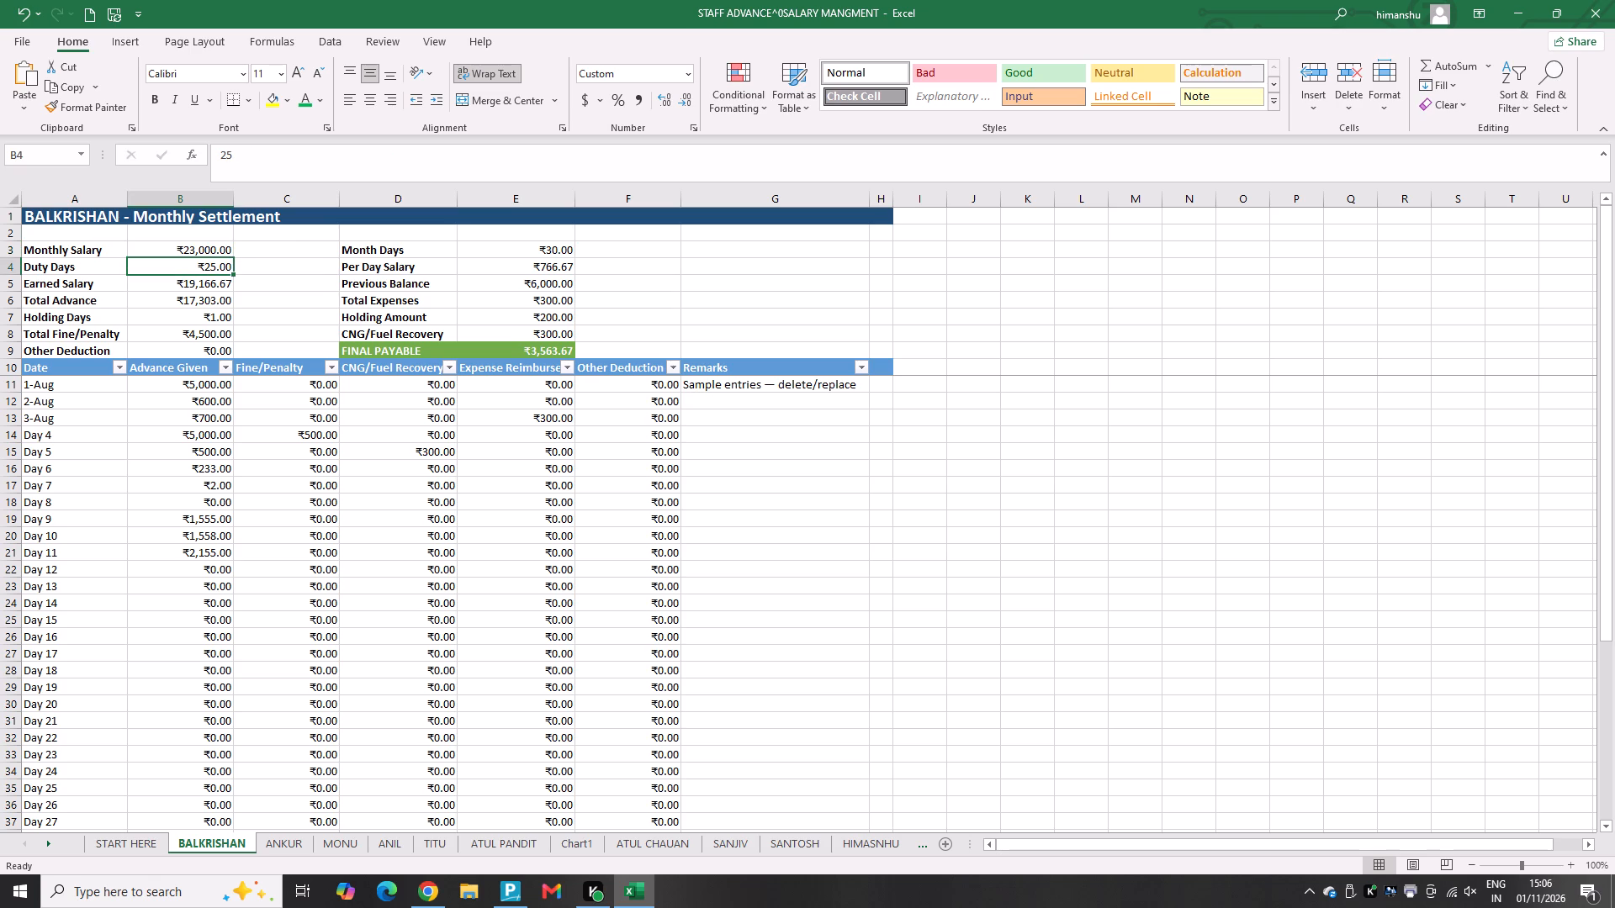
{"action": "left_click", "coordinate": [179, 288]}
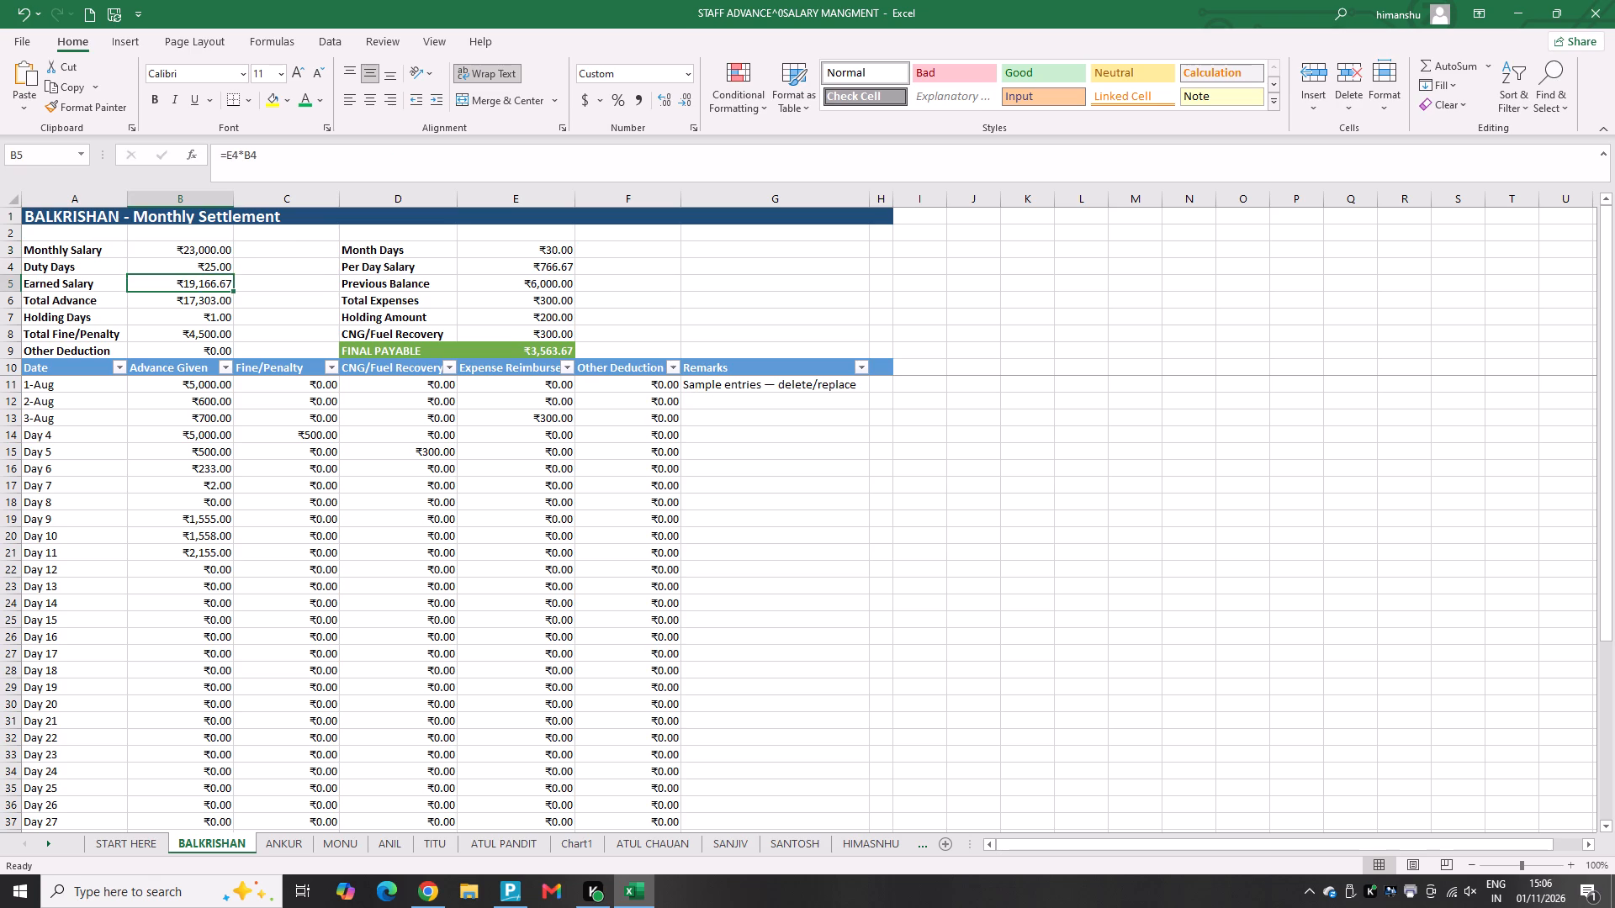
{"action": "double_click", "coordinate": [176, 282]}
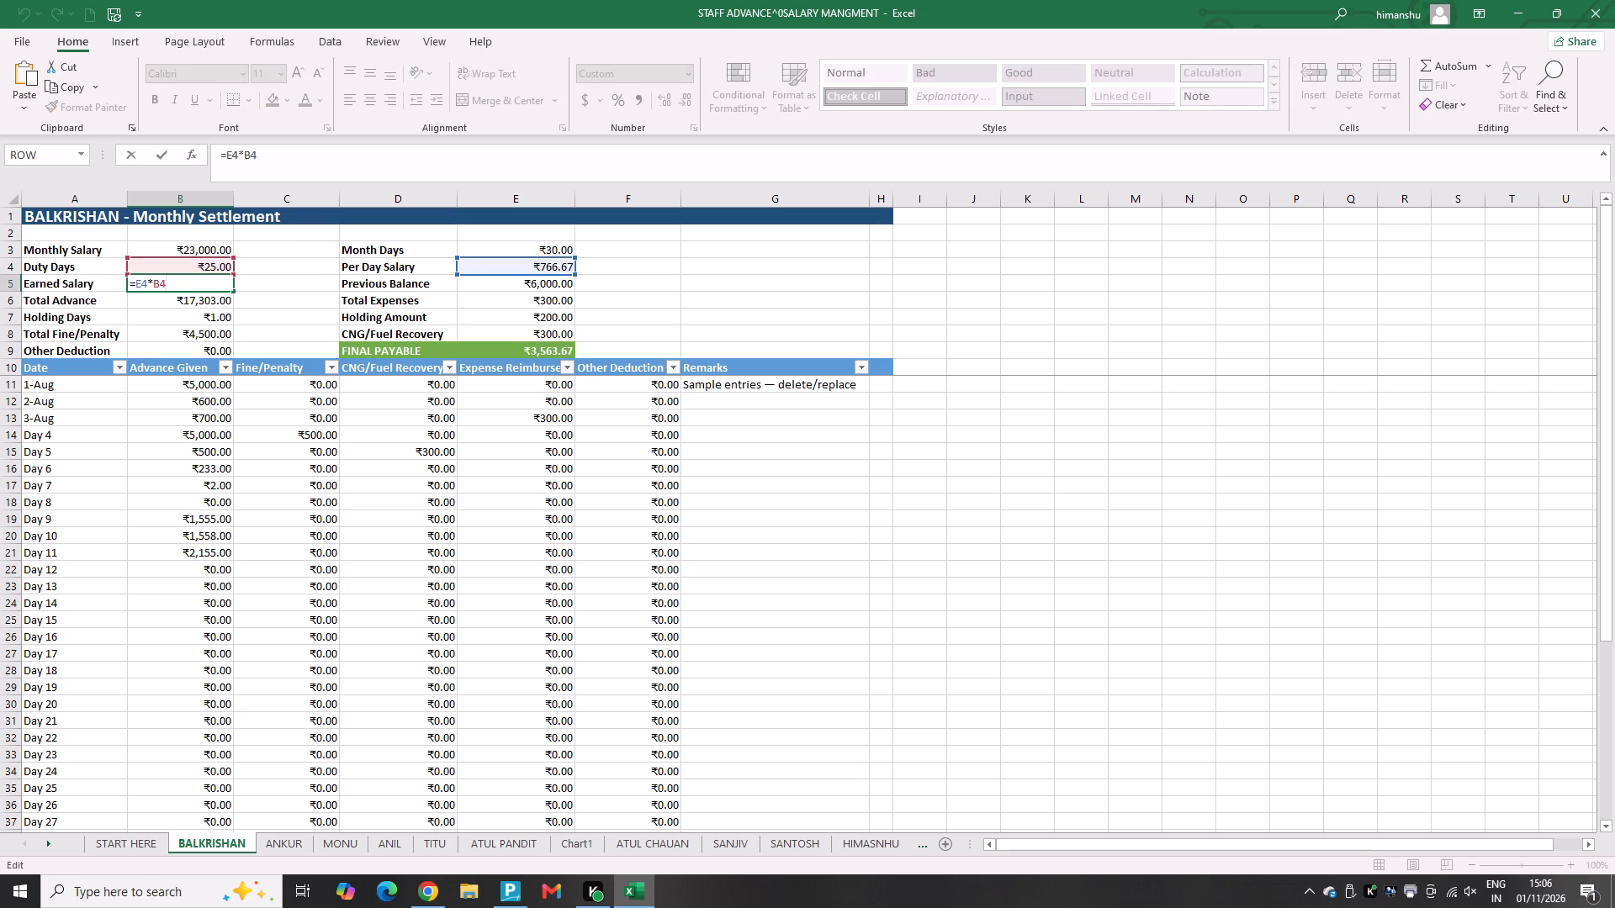
{"action": "key", "text": "Return"}
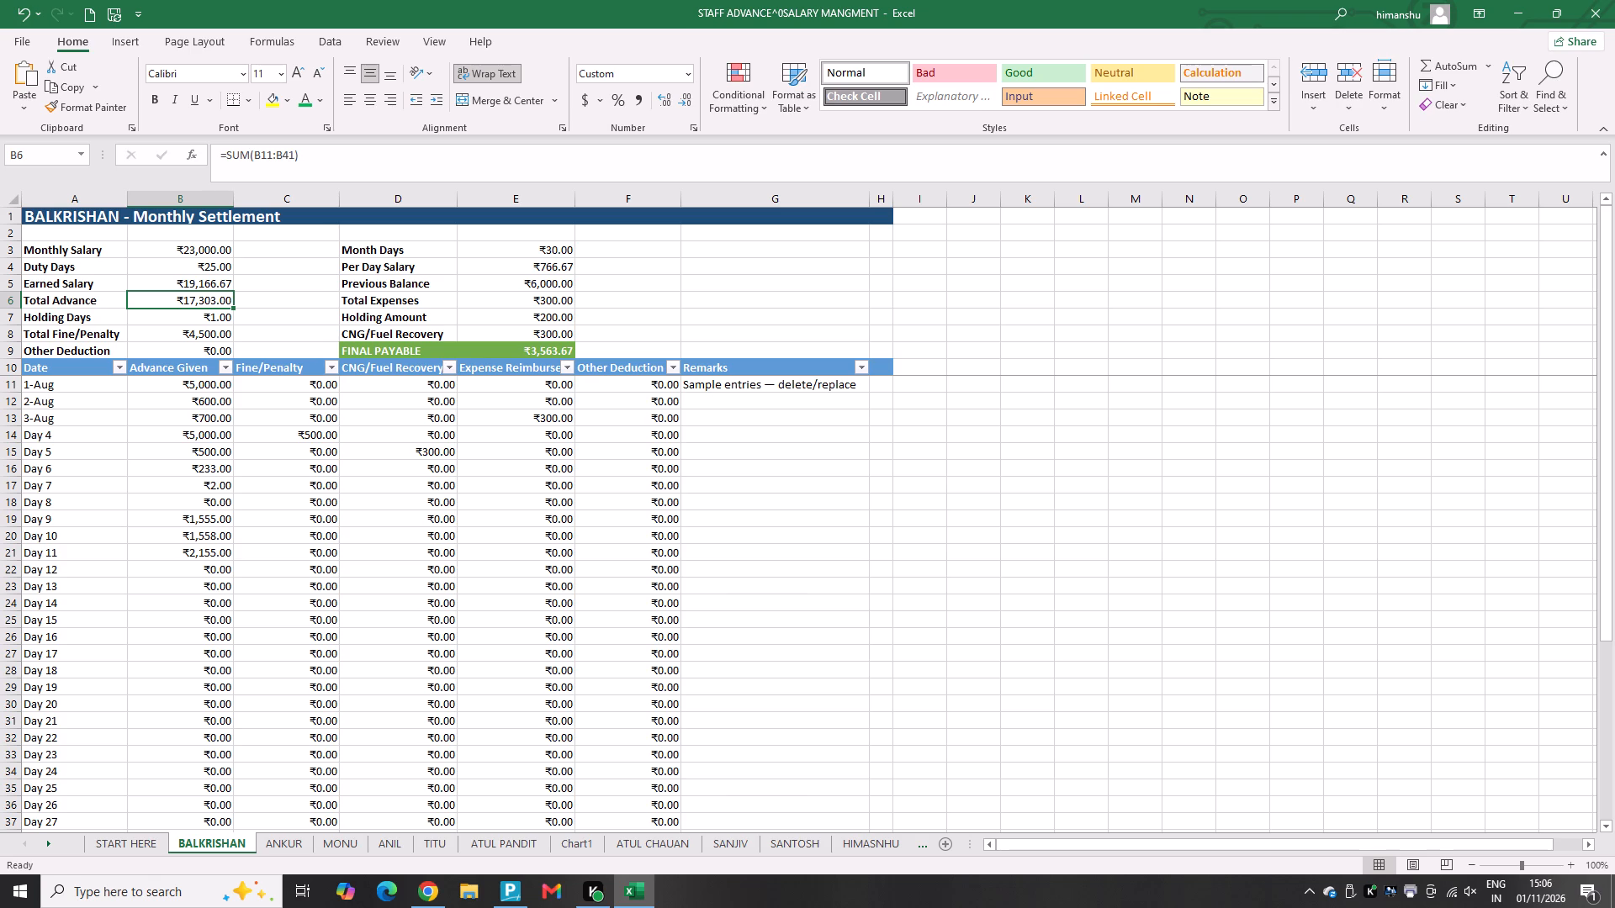
Inspect the Total Advance formula on the BALKRISHAN sheet and the daily advances it adds up.
{"action": "double_click", "coordinate": [185, 302]}
{"action": "scroll", "coordinate": [250, 435], "scroll_direction": "down", "scroll_amount": 5}
{"action": "scroll", "coordinate": [250, 435], "scroll_direction": "up", "scroll_amount": 4}
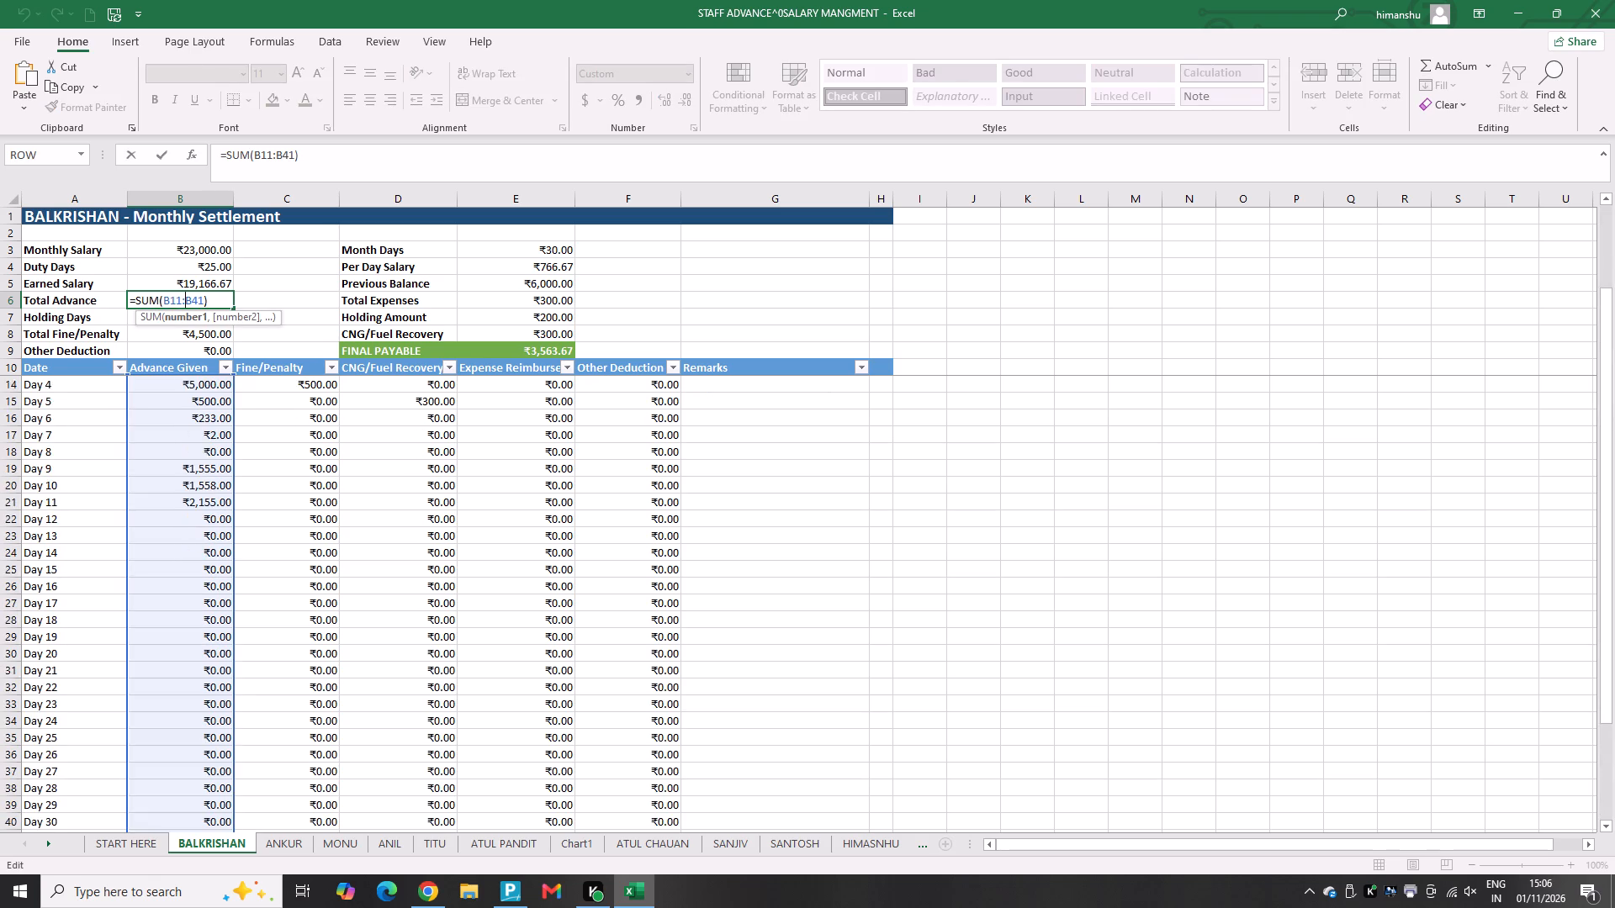
{"action": "scroll", "coordinate": [250, 435], "scroll_direction": "up", "scroll_amount": 4}
{"action": "scroll", "coordinate": [150, 317], "scroll_direction": "up", "scroll_amount": 3}
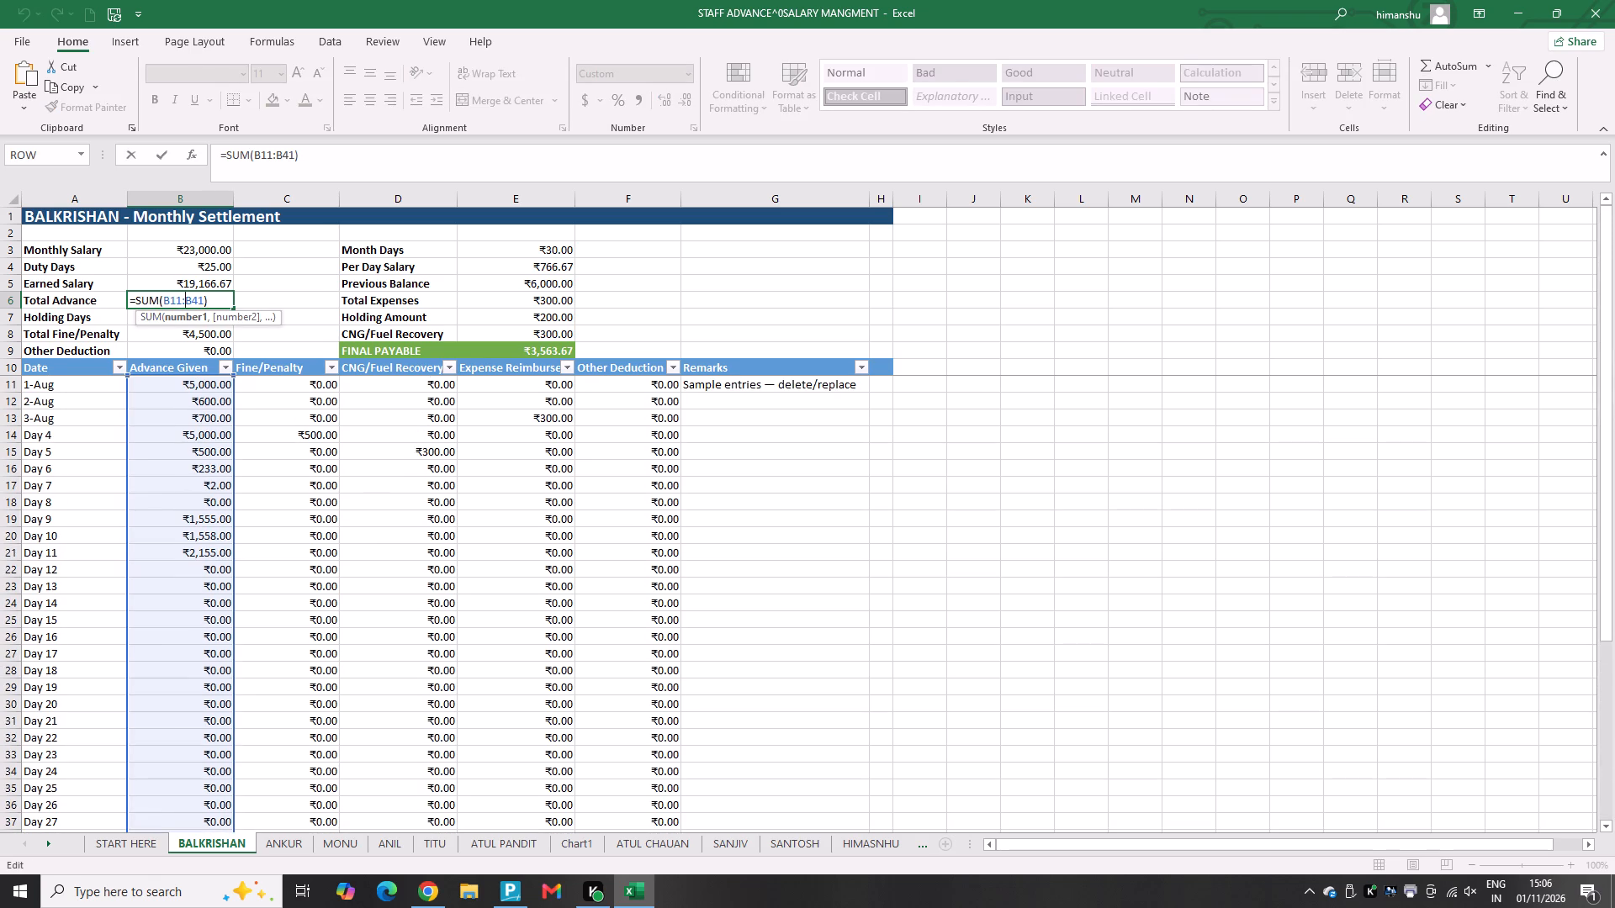
{"action": "left_click", "coordinate": [220, 298]}
{"action": "key", "text": "Return"}
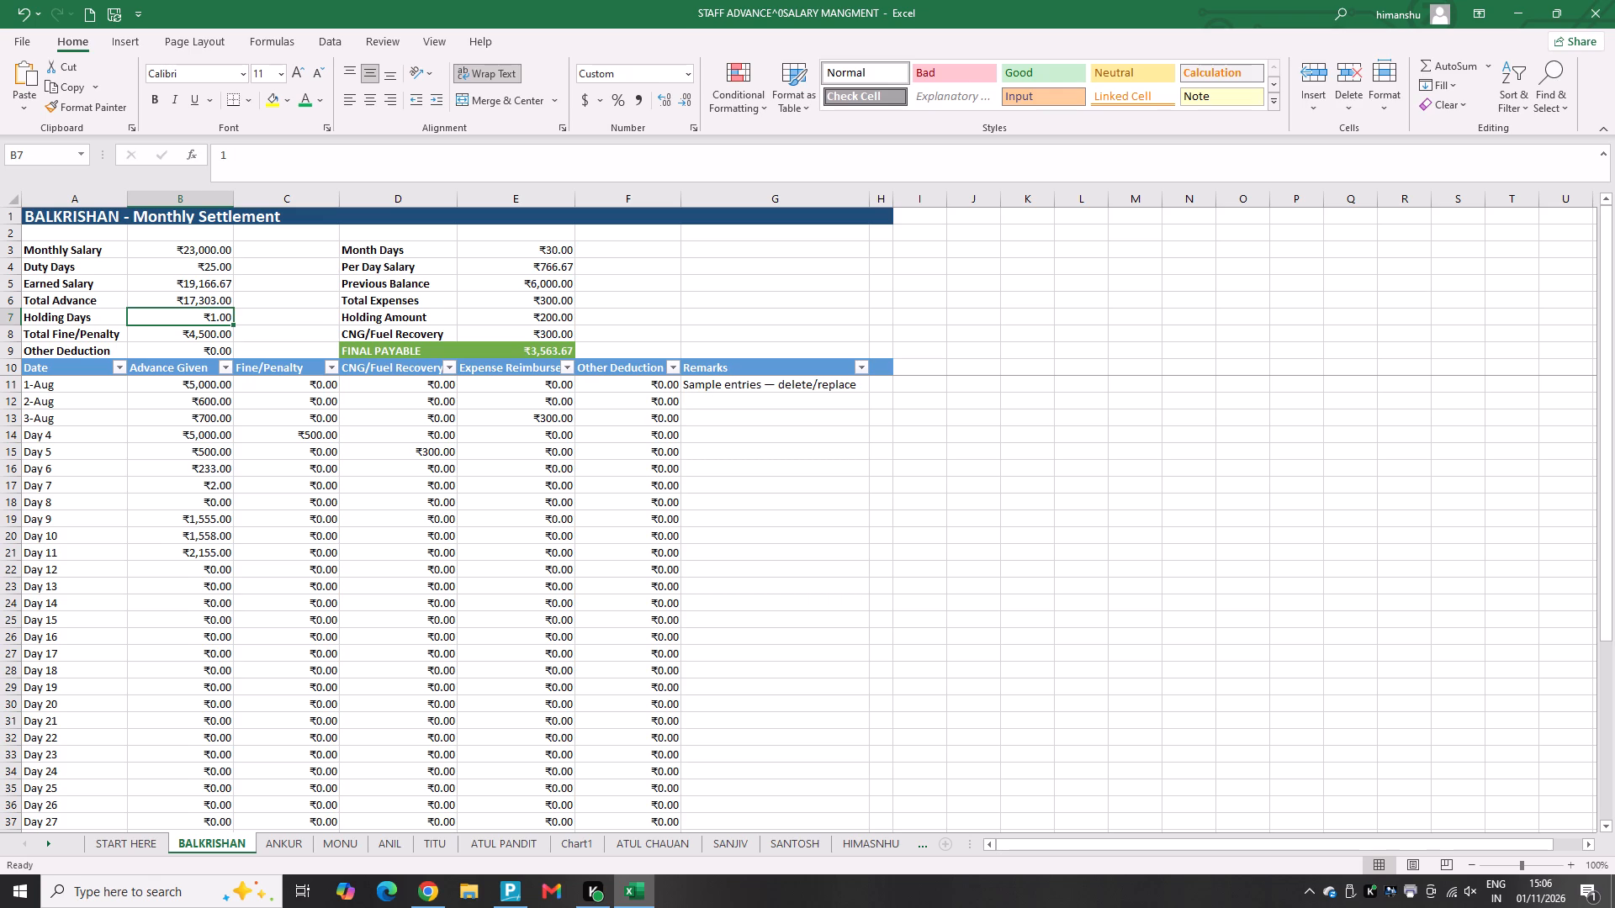
Check the Holding Days, Total Fine/Penalty and Other Deduction cells against the daily rows on the BALKRISHAN sheet.
{"action": "key", "text": "Down"}
{"action": "key", "text": "Up"}
{"action": "key", "text": "Down"}
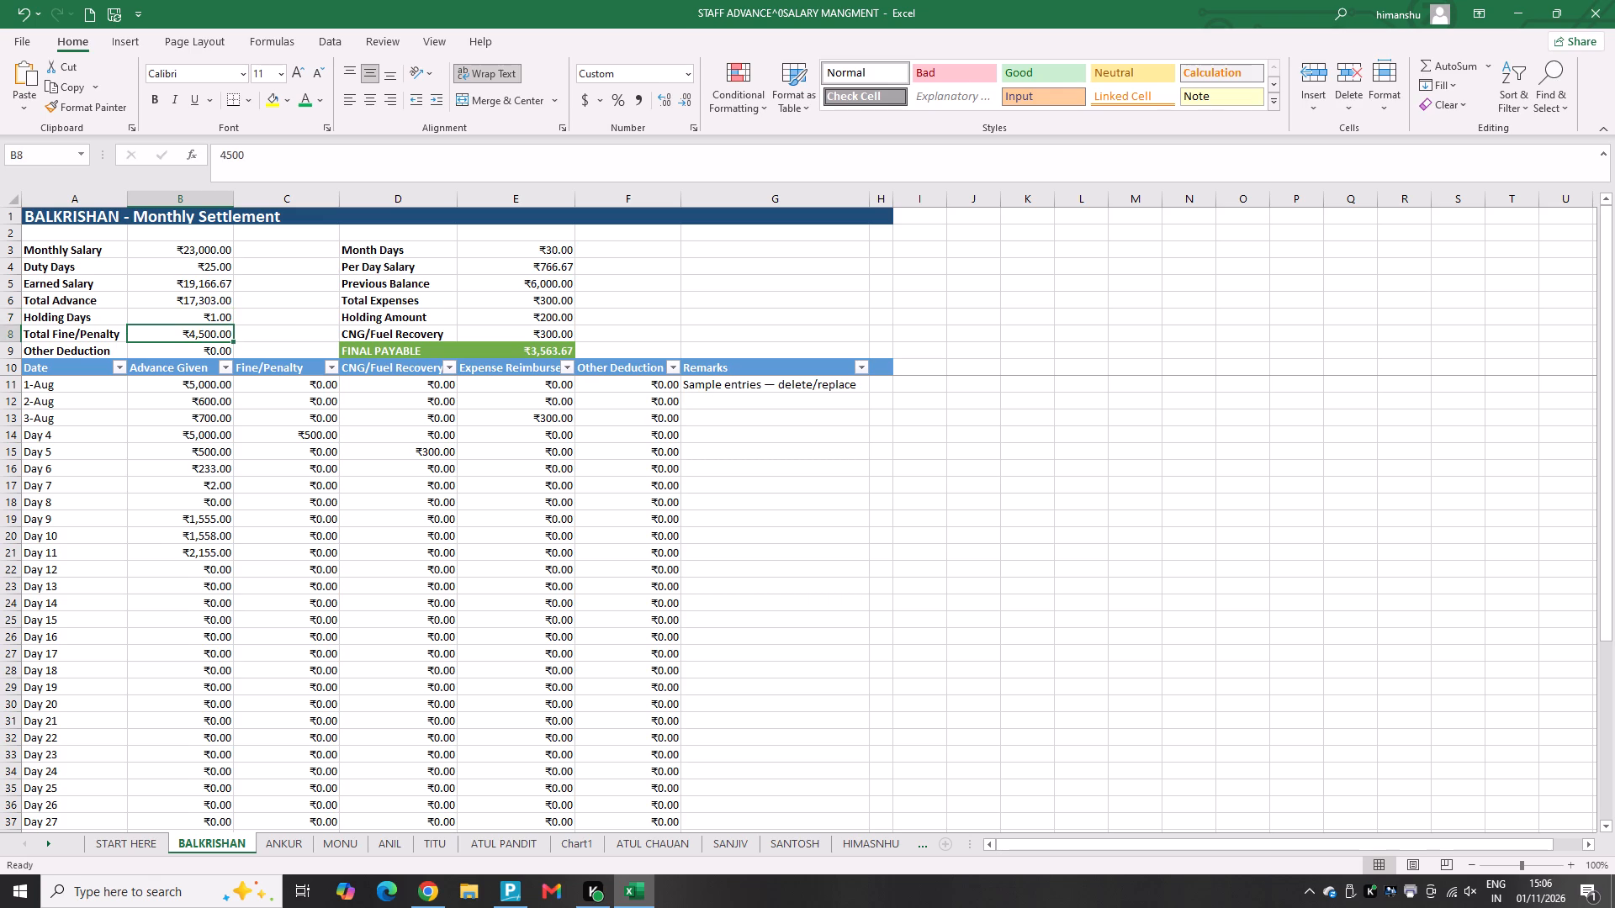
{"action": "key", "text": "Return"}
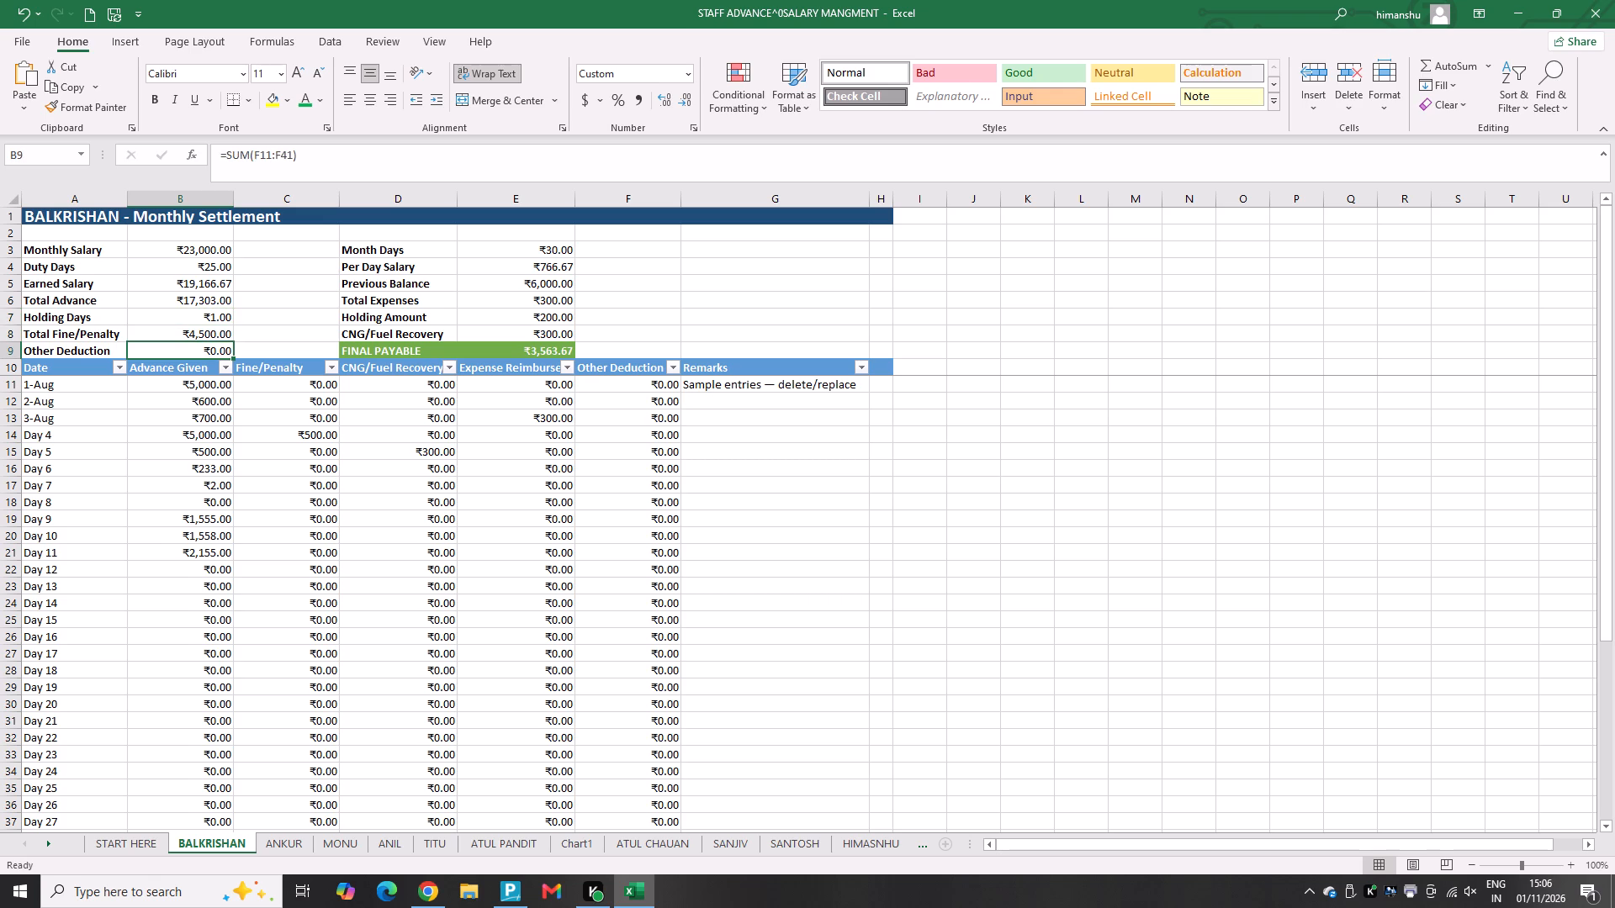
{"action": "key", "text": "Up"}
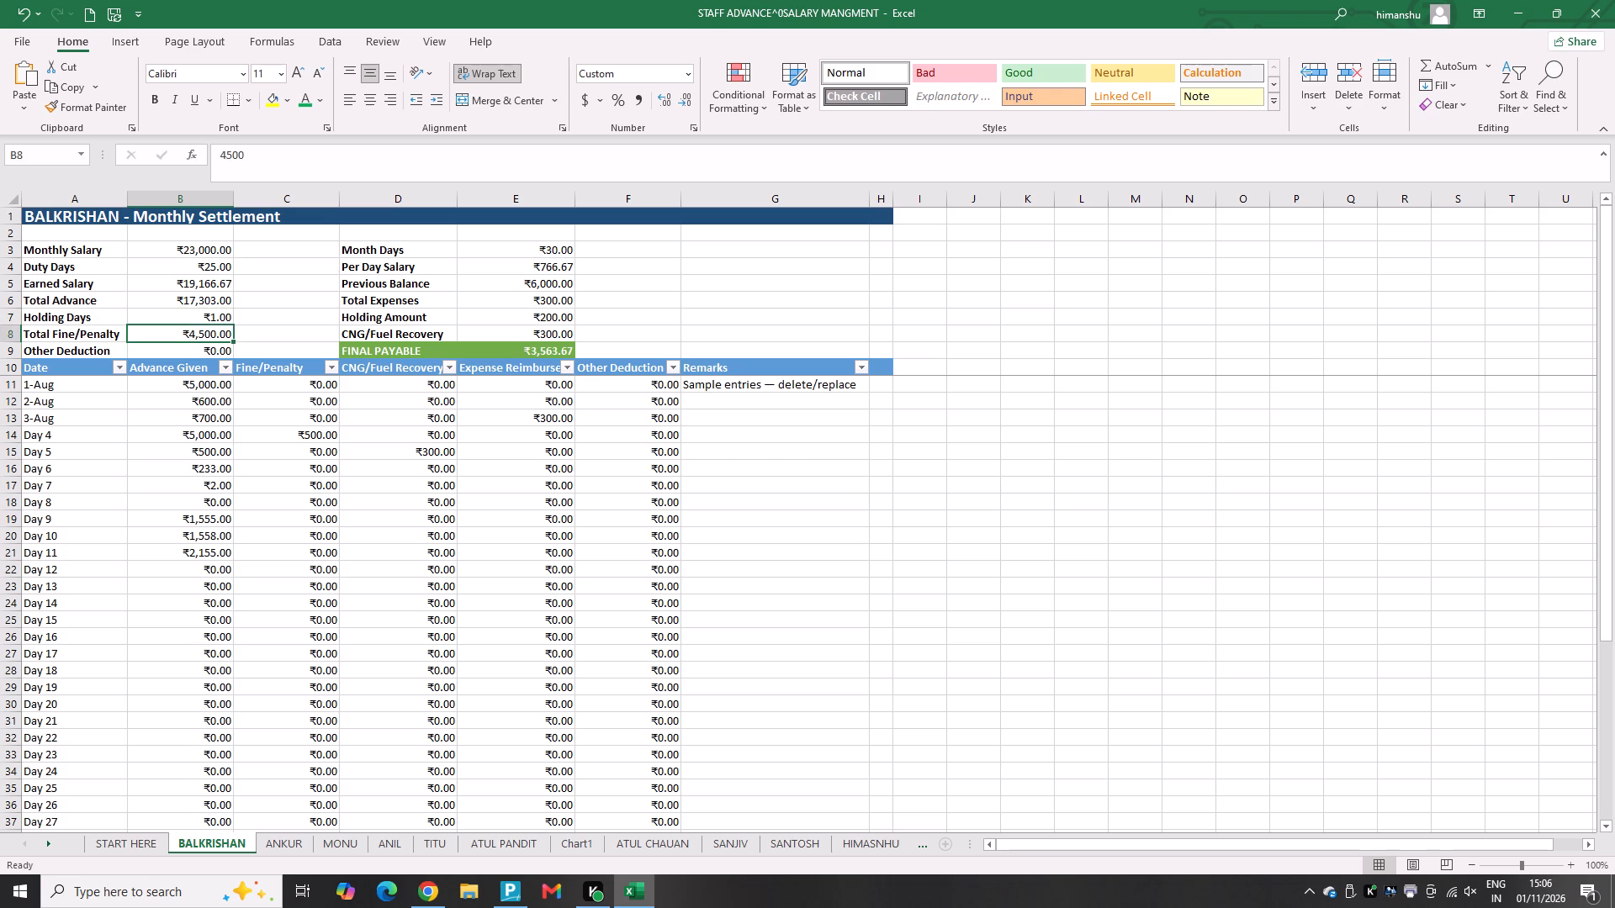
{"action": "scroll", "coordinate": [299, 476], "scroll_direction": "down", "scroll_amount": 4}
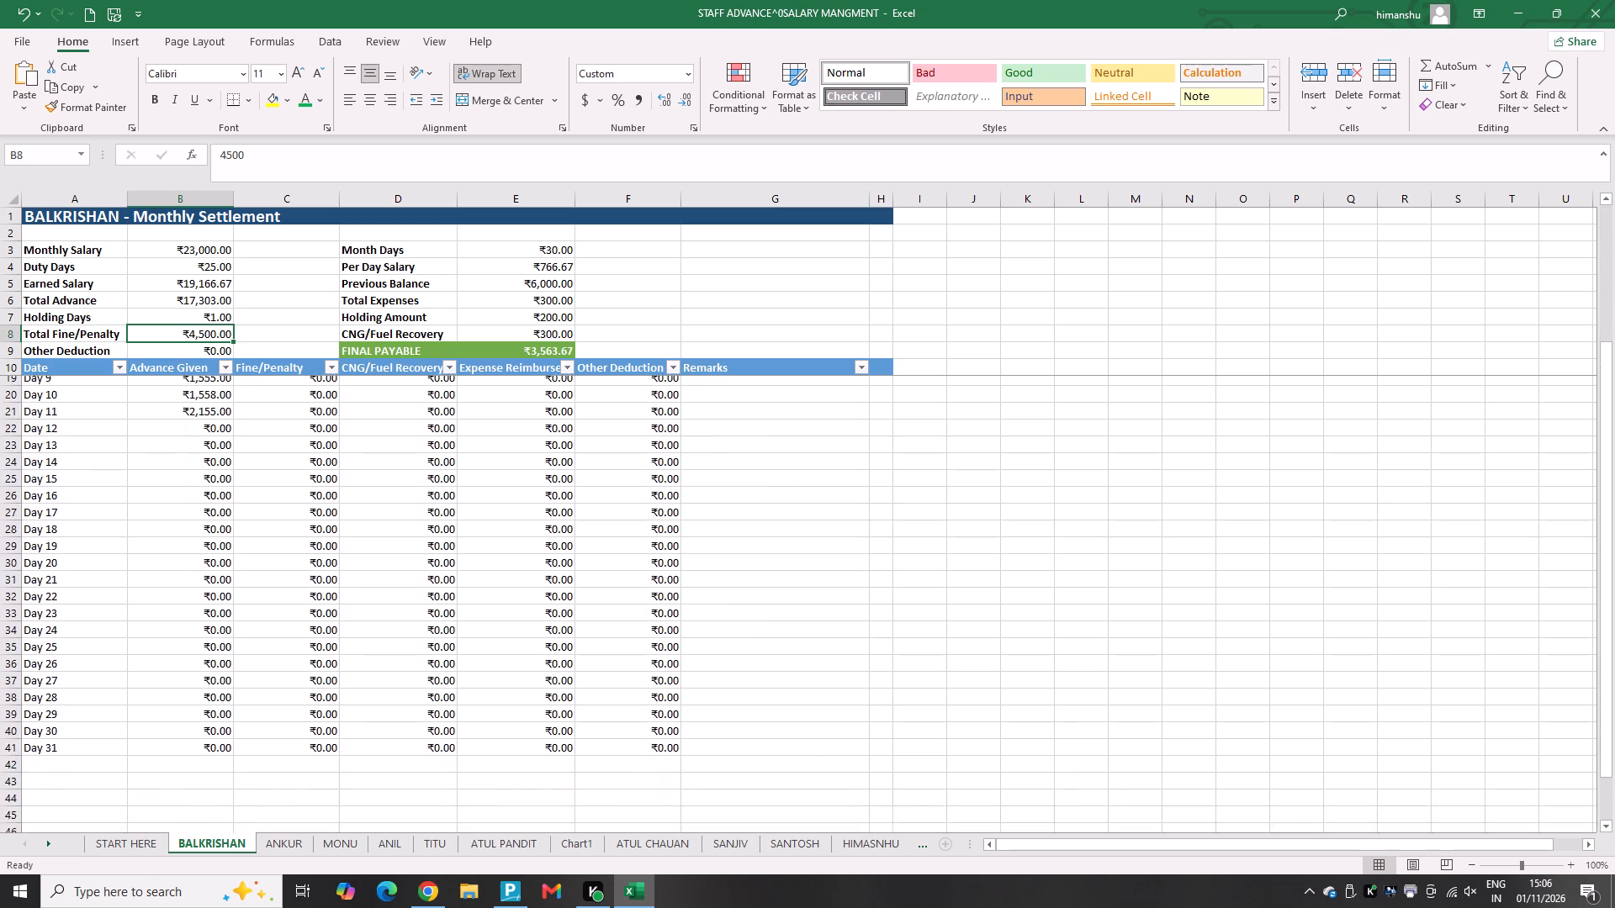
{"action": "scroll", "coordinate": [299, 476], "scroll_direction": "up", "scroll_amount": 12}
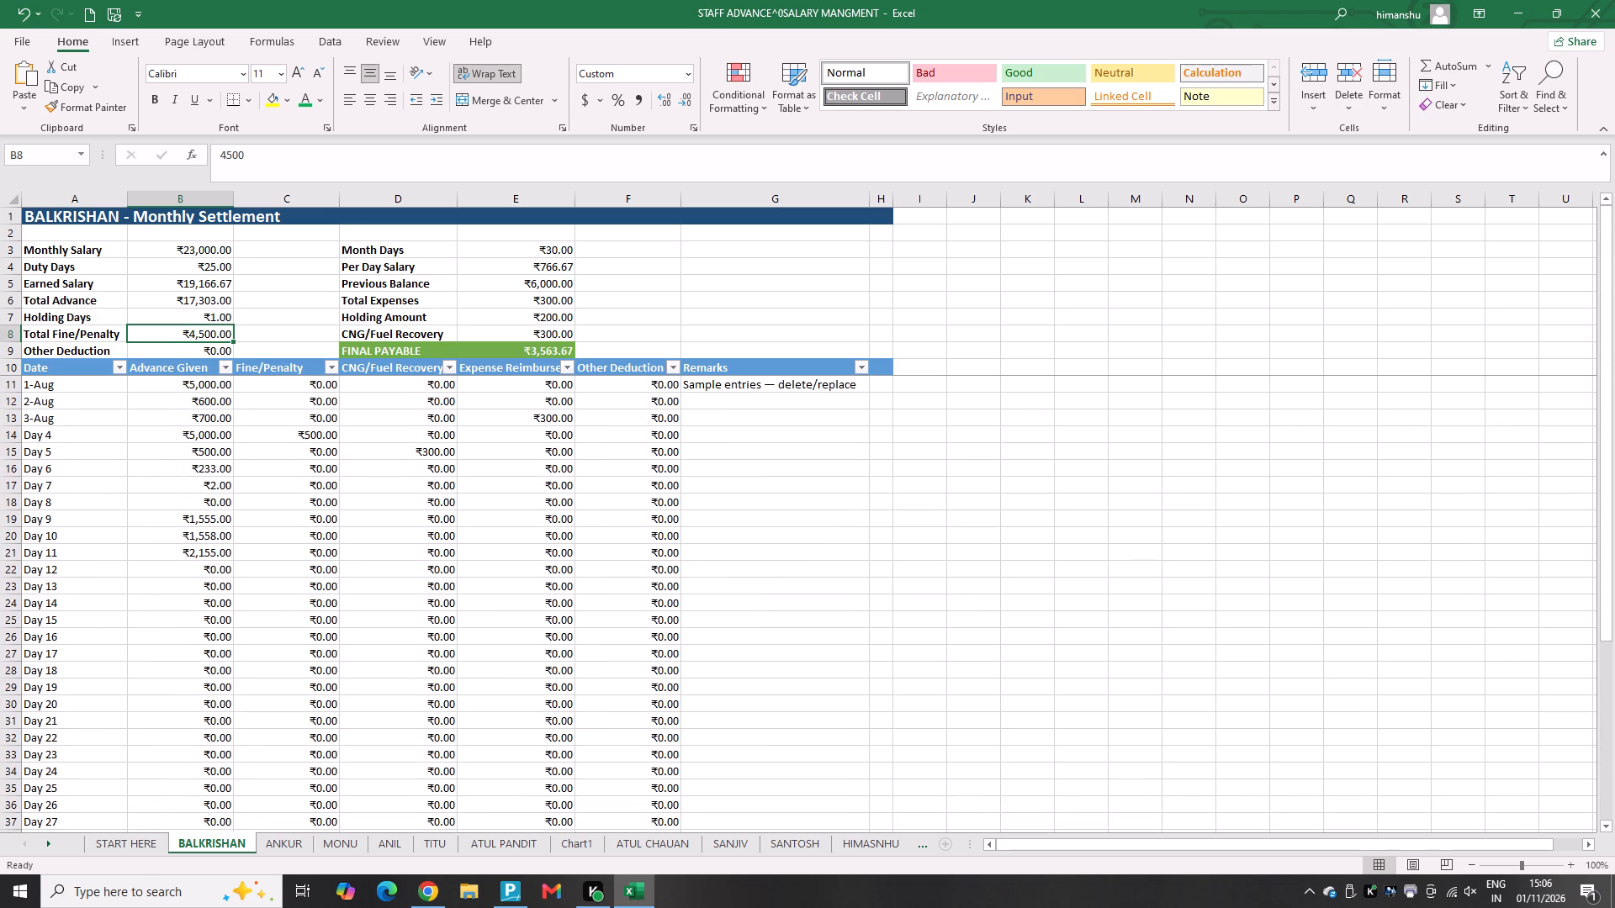
{"action": "left_click", "coordinate": [210, 335]}
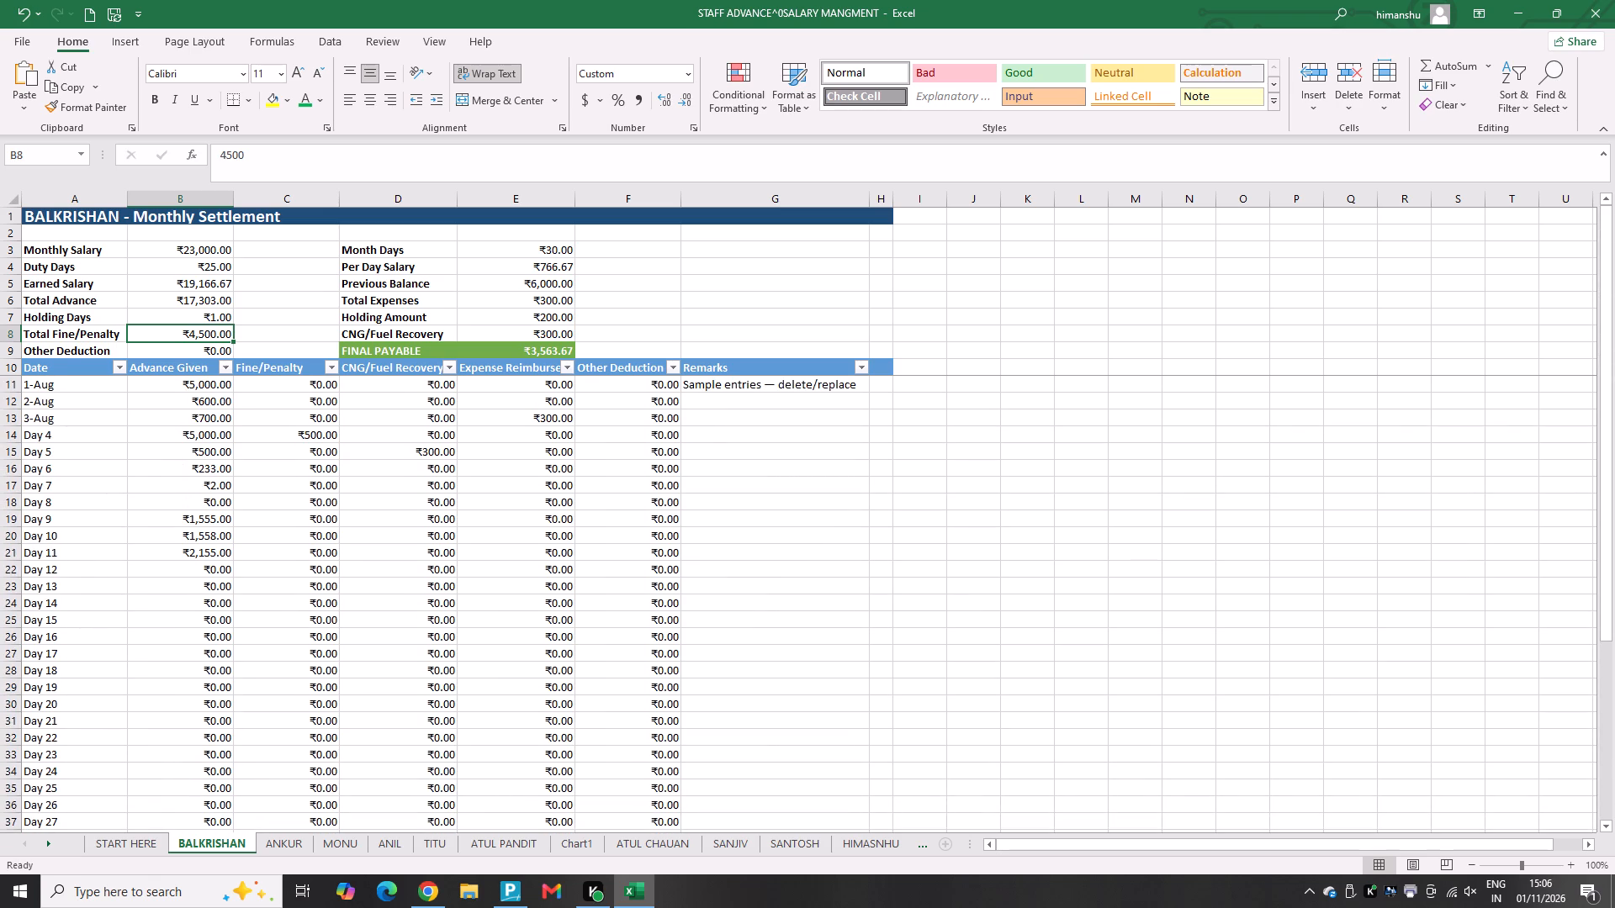
Inspect the FINAL PAYABLE formula on the BALKRISHAN sheet, the cells it references and the daily rows below.
{"action": "left_click", "coordinate": [487, 357]}
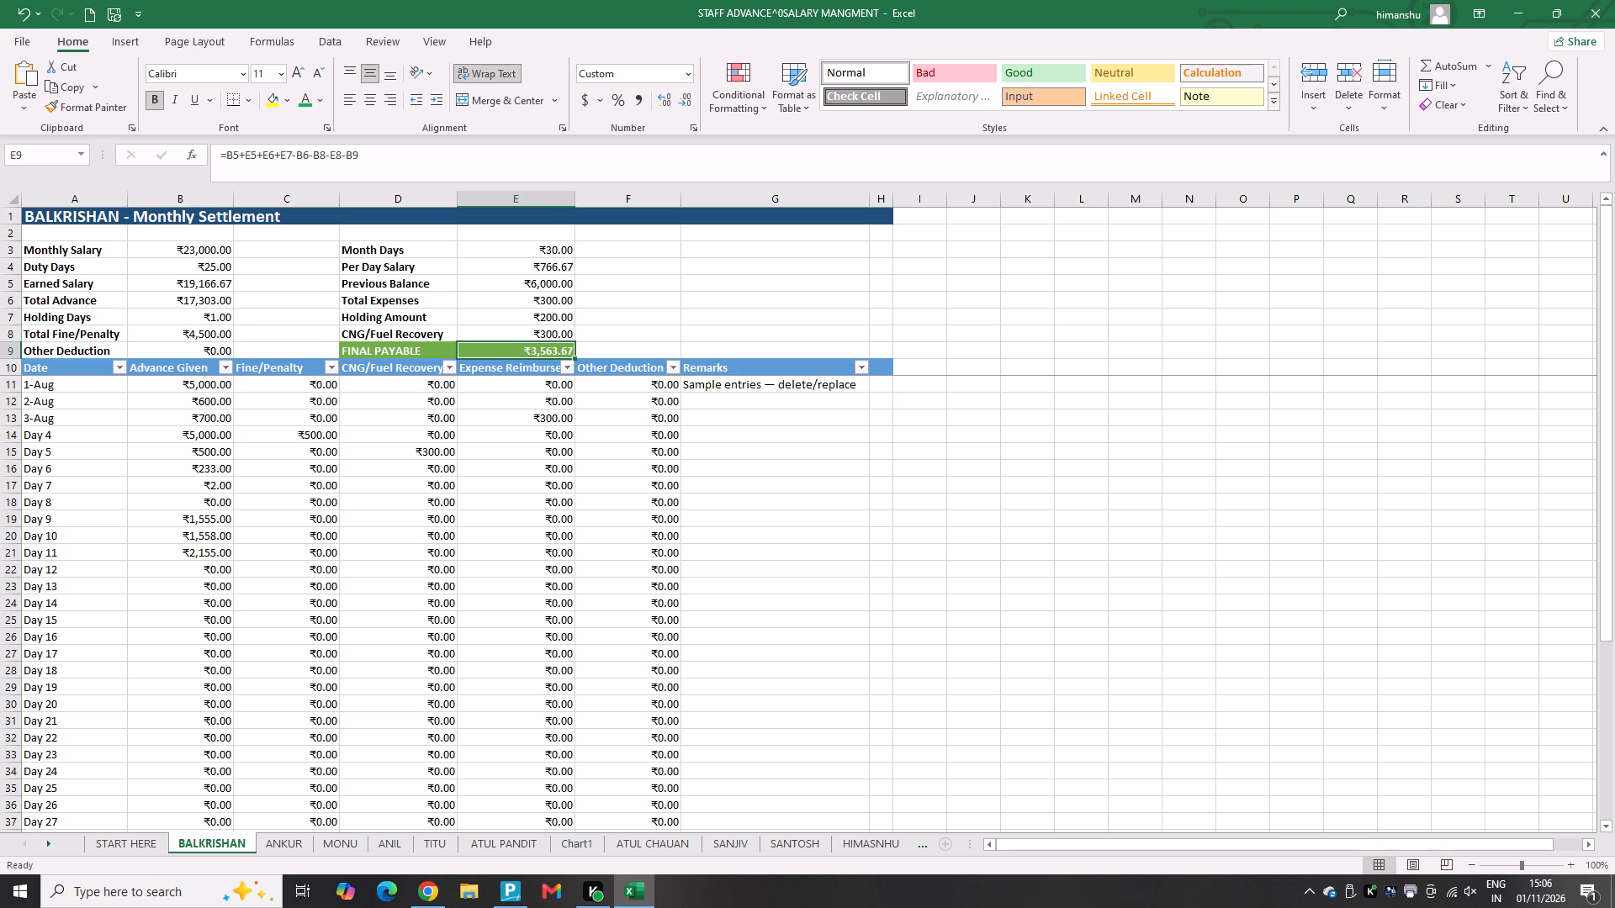
{"action": "double_click", "coordinate": [515, 352]}
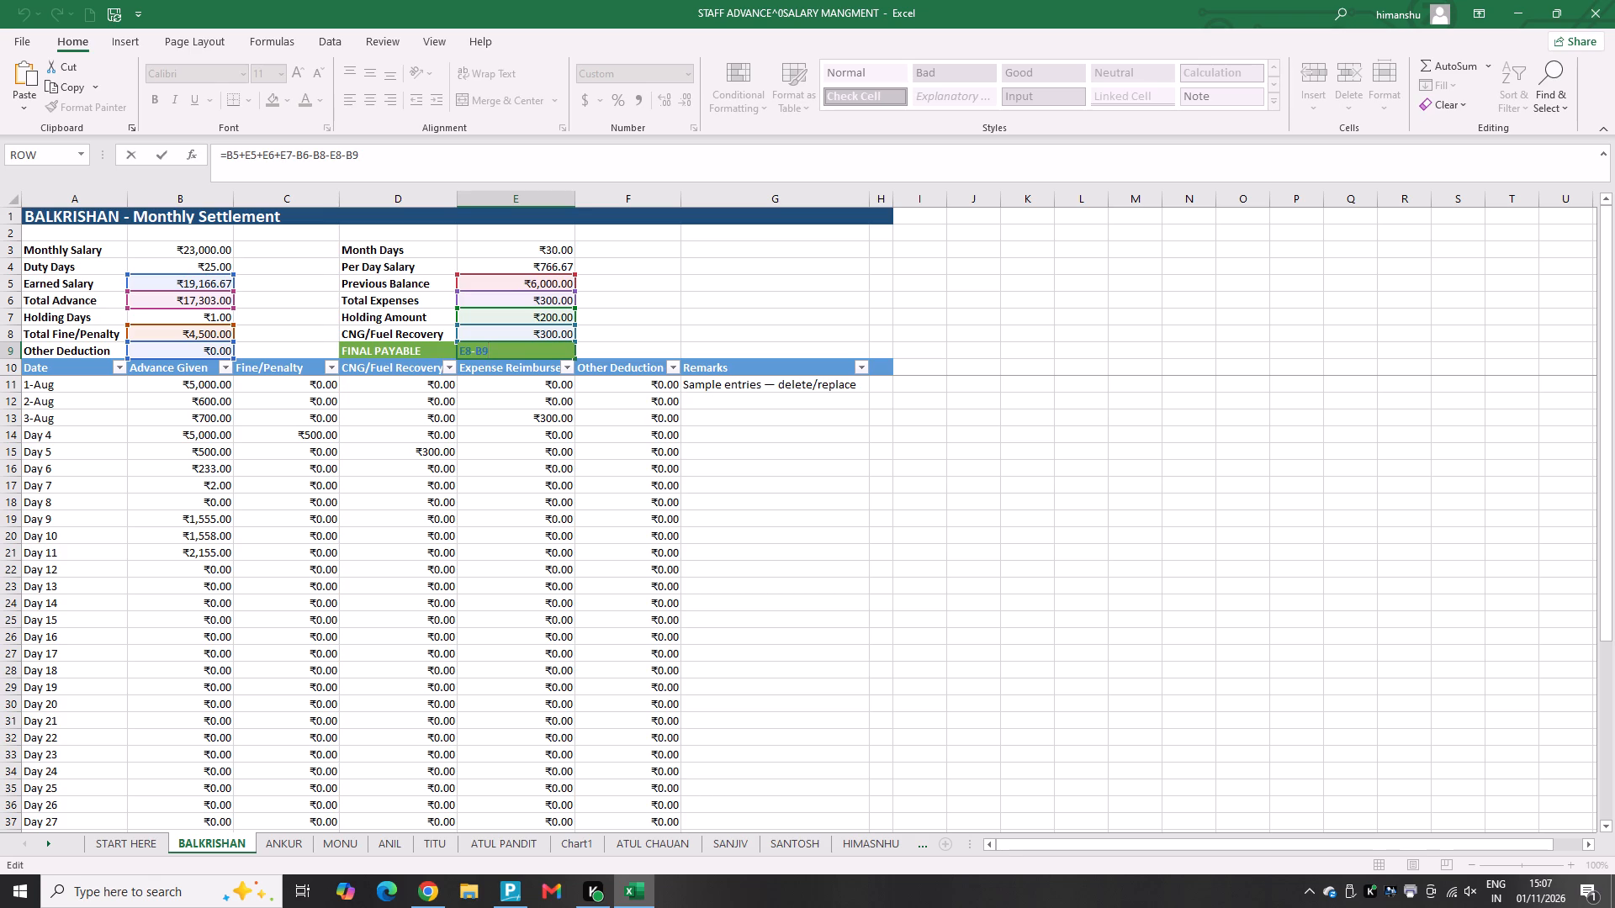
{"action": "key", "text": "Return"}
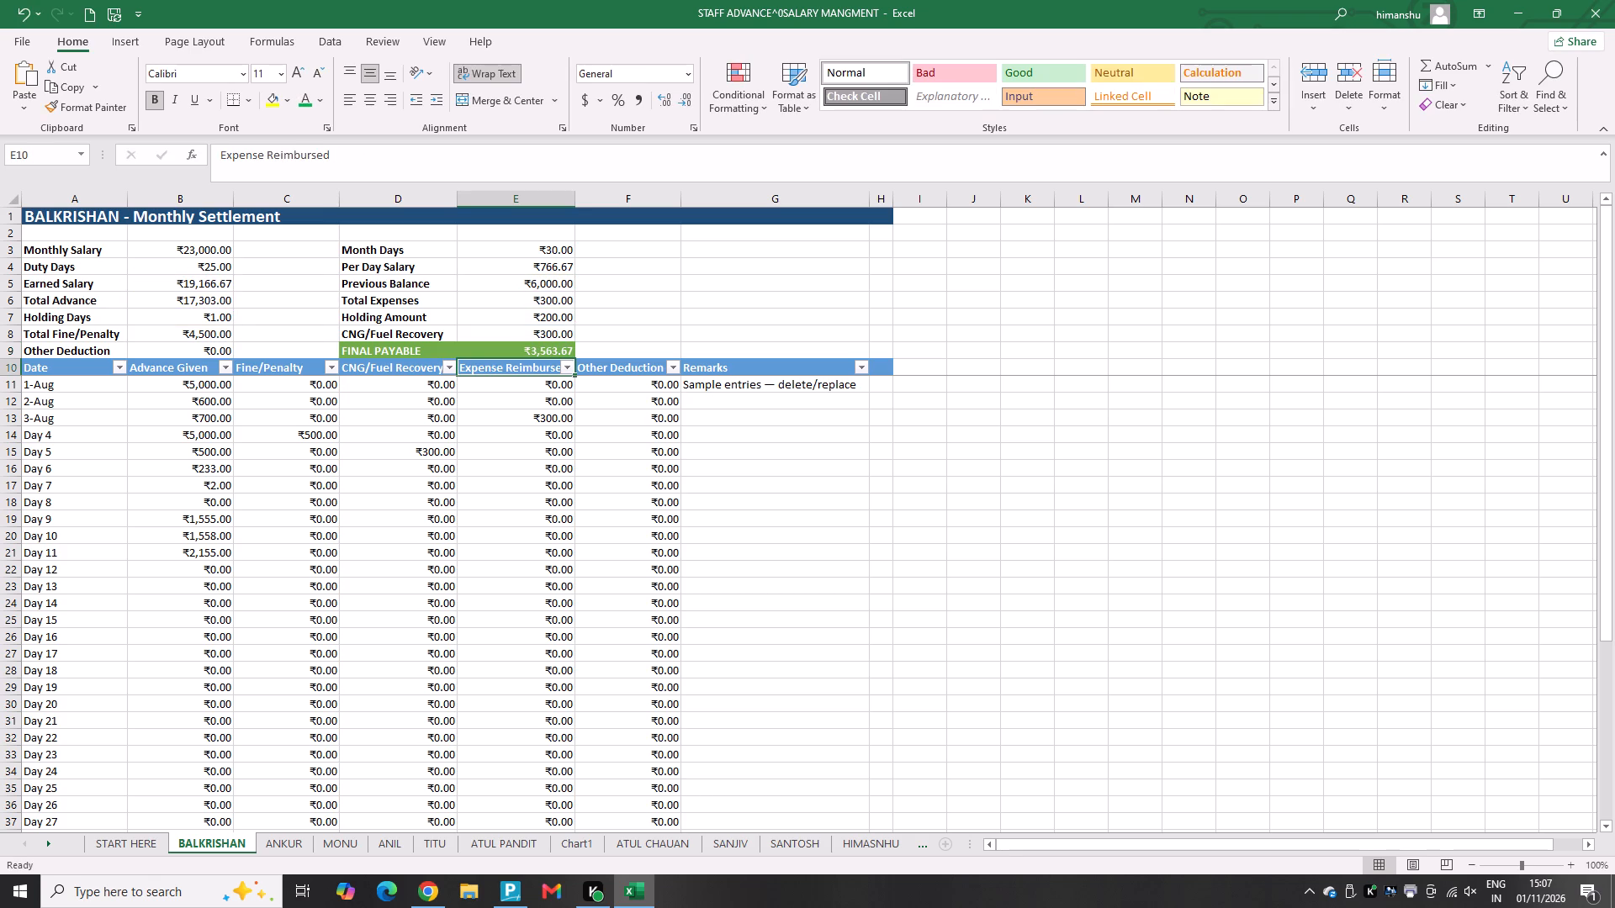
{"action": "key", "text": "Up"}
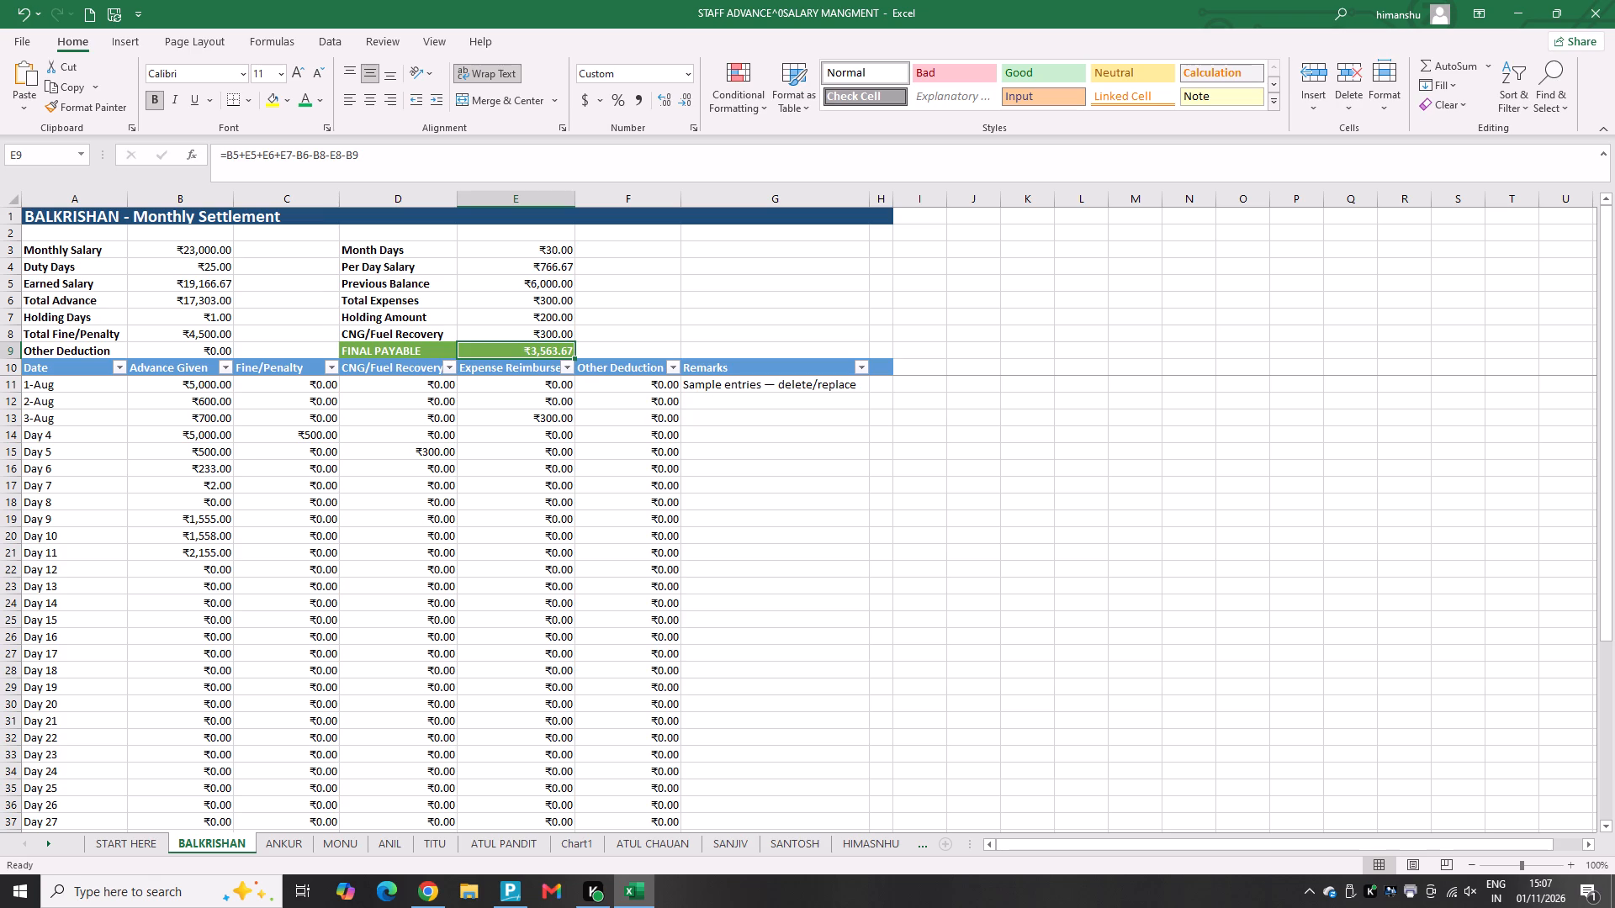
{"action": "scroll", "coordinate": [720, 409], "scroll_direction": "down", "scroll_amount": 9}
{"action": "scroll", "coordinate": [626, 530], "scroll_direction": "up", "scroll_amount": 9}
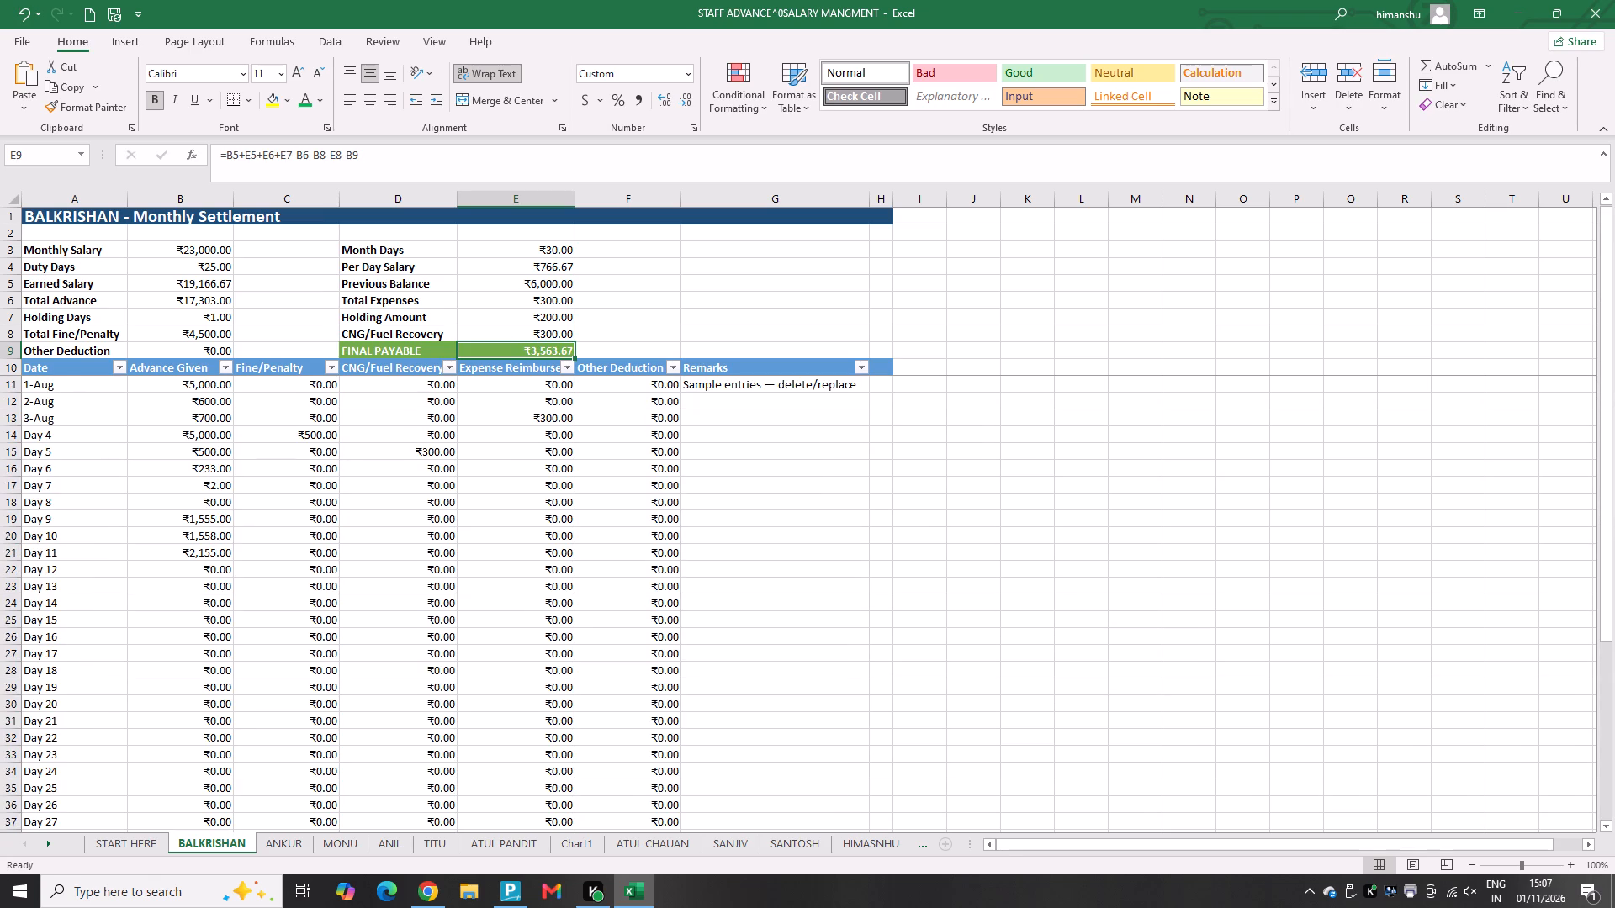
{"action": "scroll", "coordinate": [353, 664], "scroll_direction": "down", "scroll_amount": 6}
{"action": "scroll", "coordinate": [353, 664], "scroll_direction": "up", "scroll_amount": 19}
Review the ANKUR October settlement sheet, including its daily rows, remarks and the expense note beneath the signatures.
{"action": "left_click", "coordinate": [781, 389]}
{"action": "left_click", "coordinate": [792, 473]}
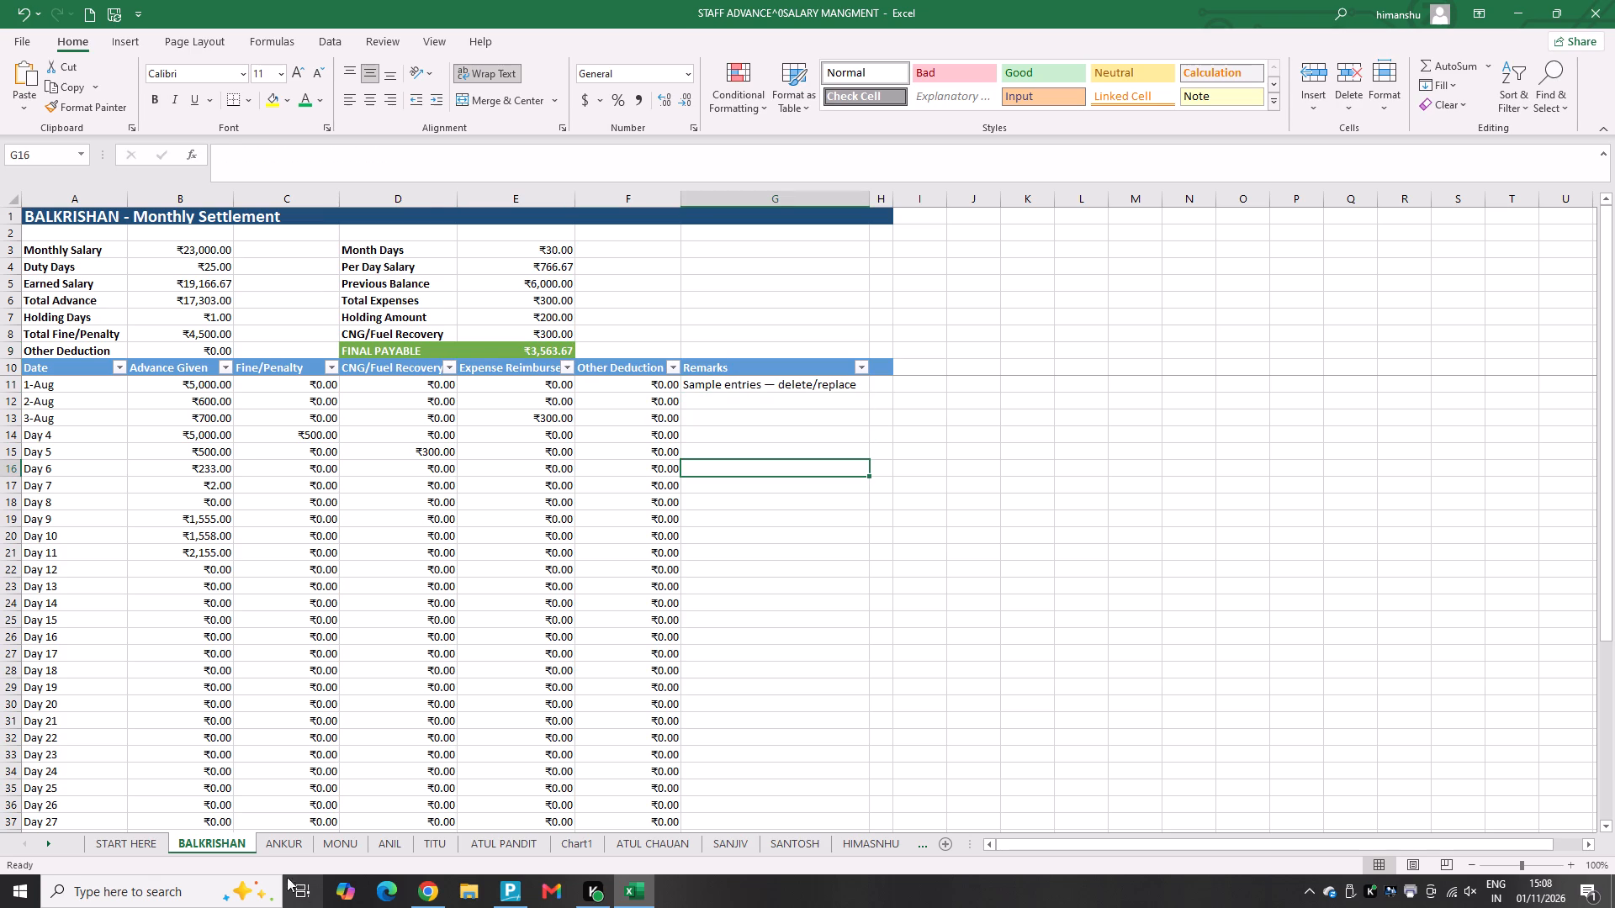
{"action": "left_click", "coordinate": [289, 855]}
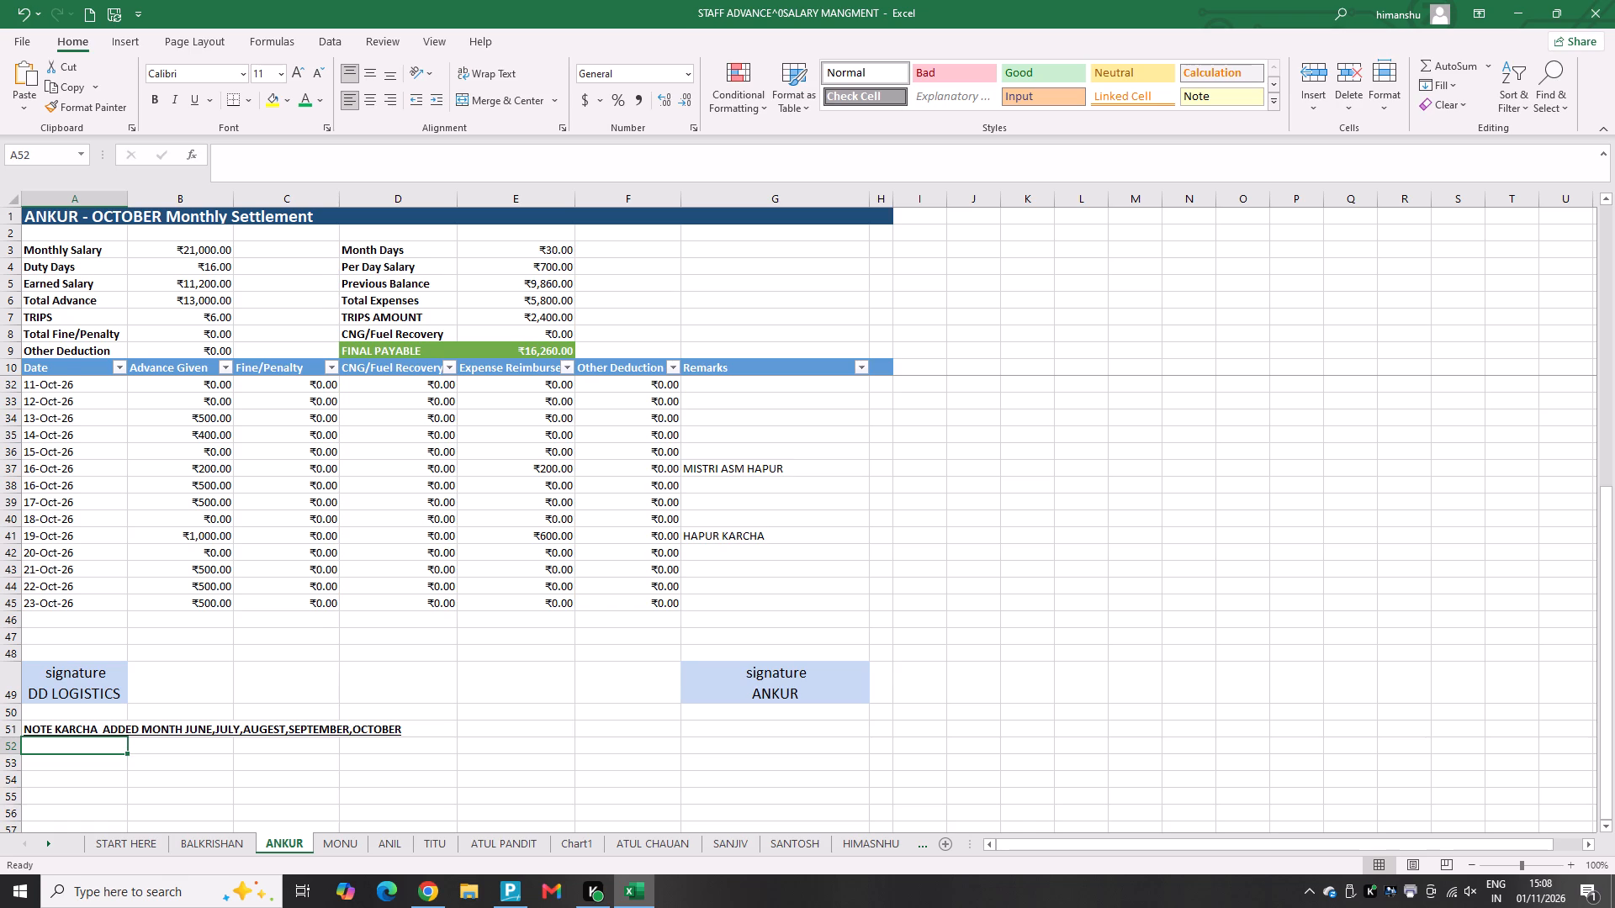
{"action": "scroll", "coordinate": [399, 647], "scroll_direction": "up", "scroll_amount": 1}
{"action": "scroll", "coordinate": [399, 647], "scroll_direction": "down", "scroll_amount": 2}
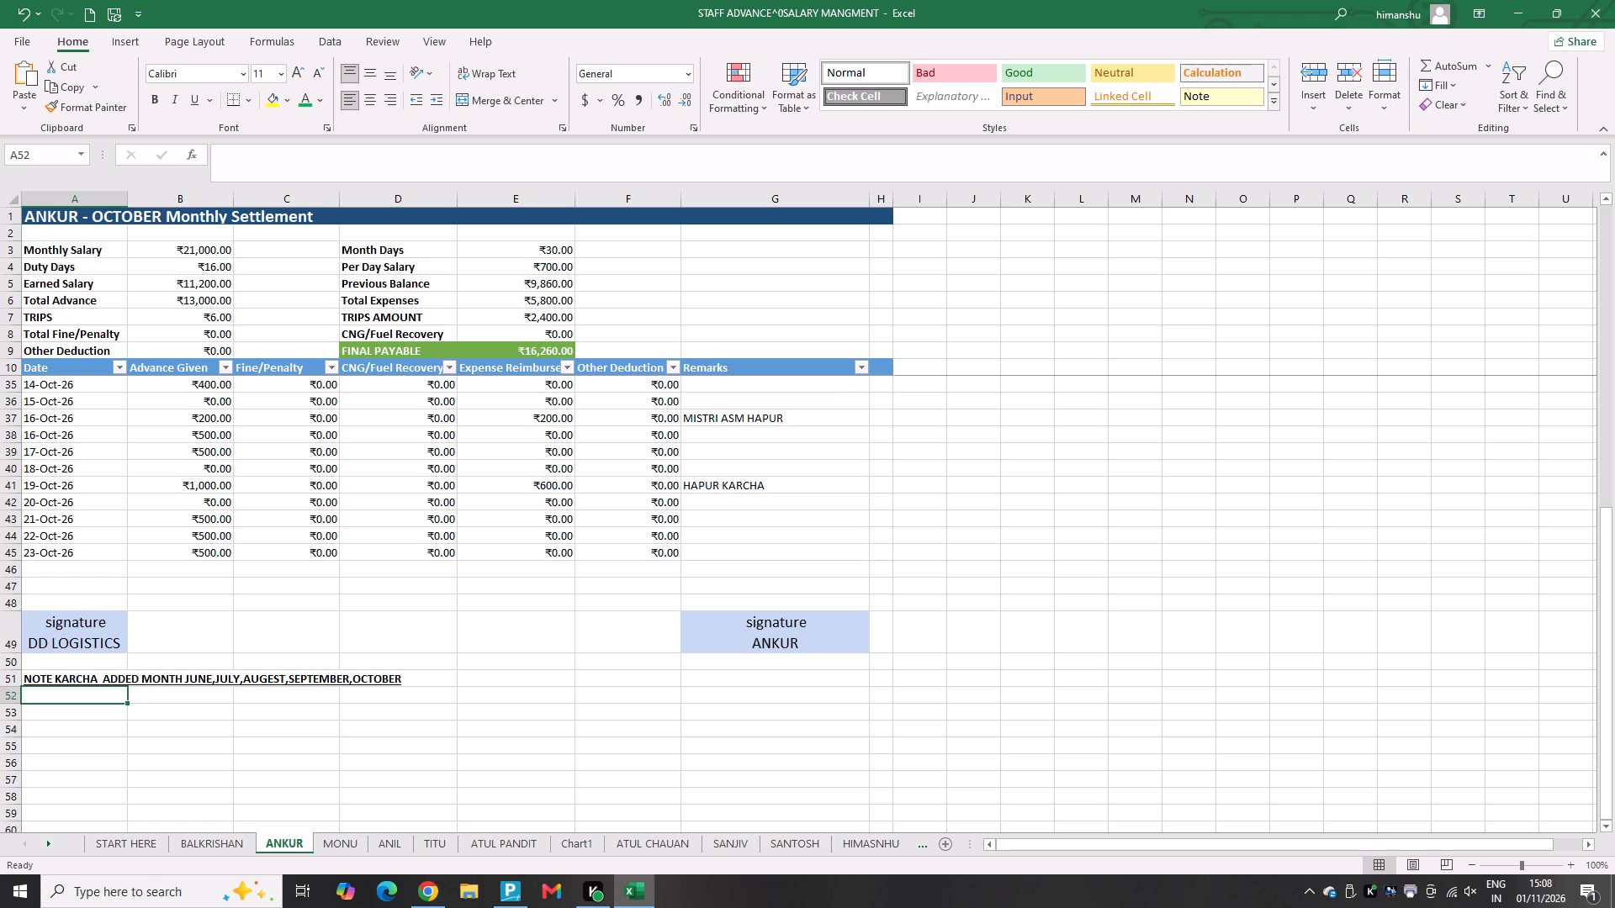
{"action": "scroll", "coordinate": [389, 726], "scroll_direction": "down", "scroll_amount": 1}
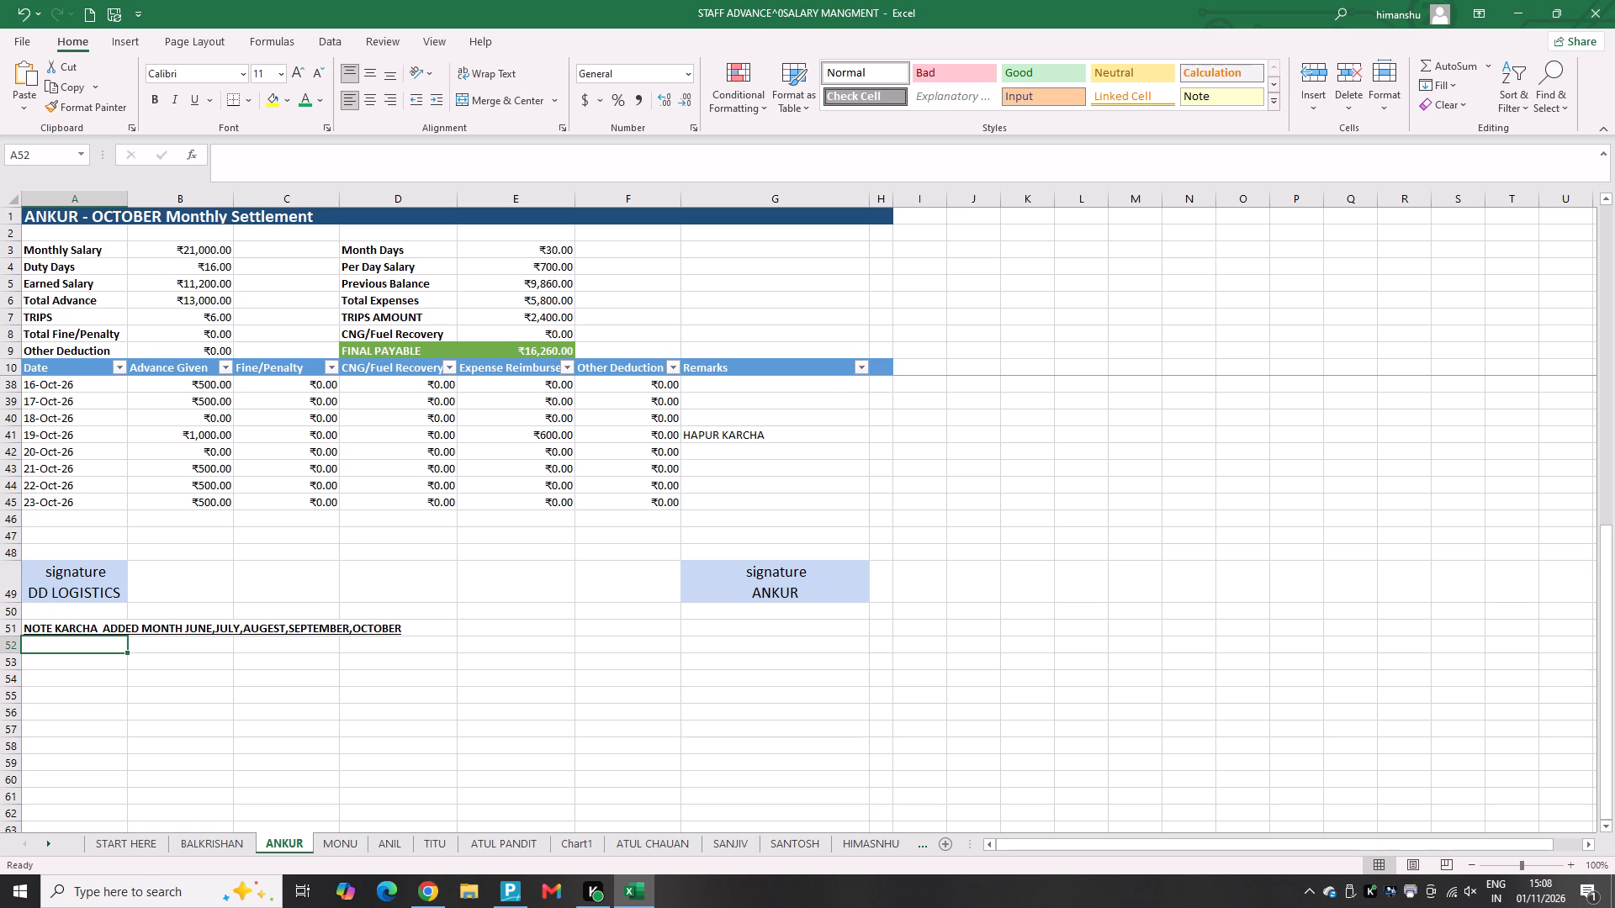
Look through the other staff settlement sheets, including MONU, ANIL, SANTOSH, TARUN, UDAY and SANJAY.
{"action": "left_click", "coordinate": [352, 849]}
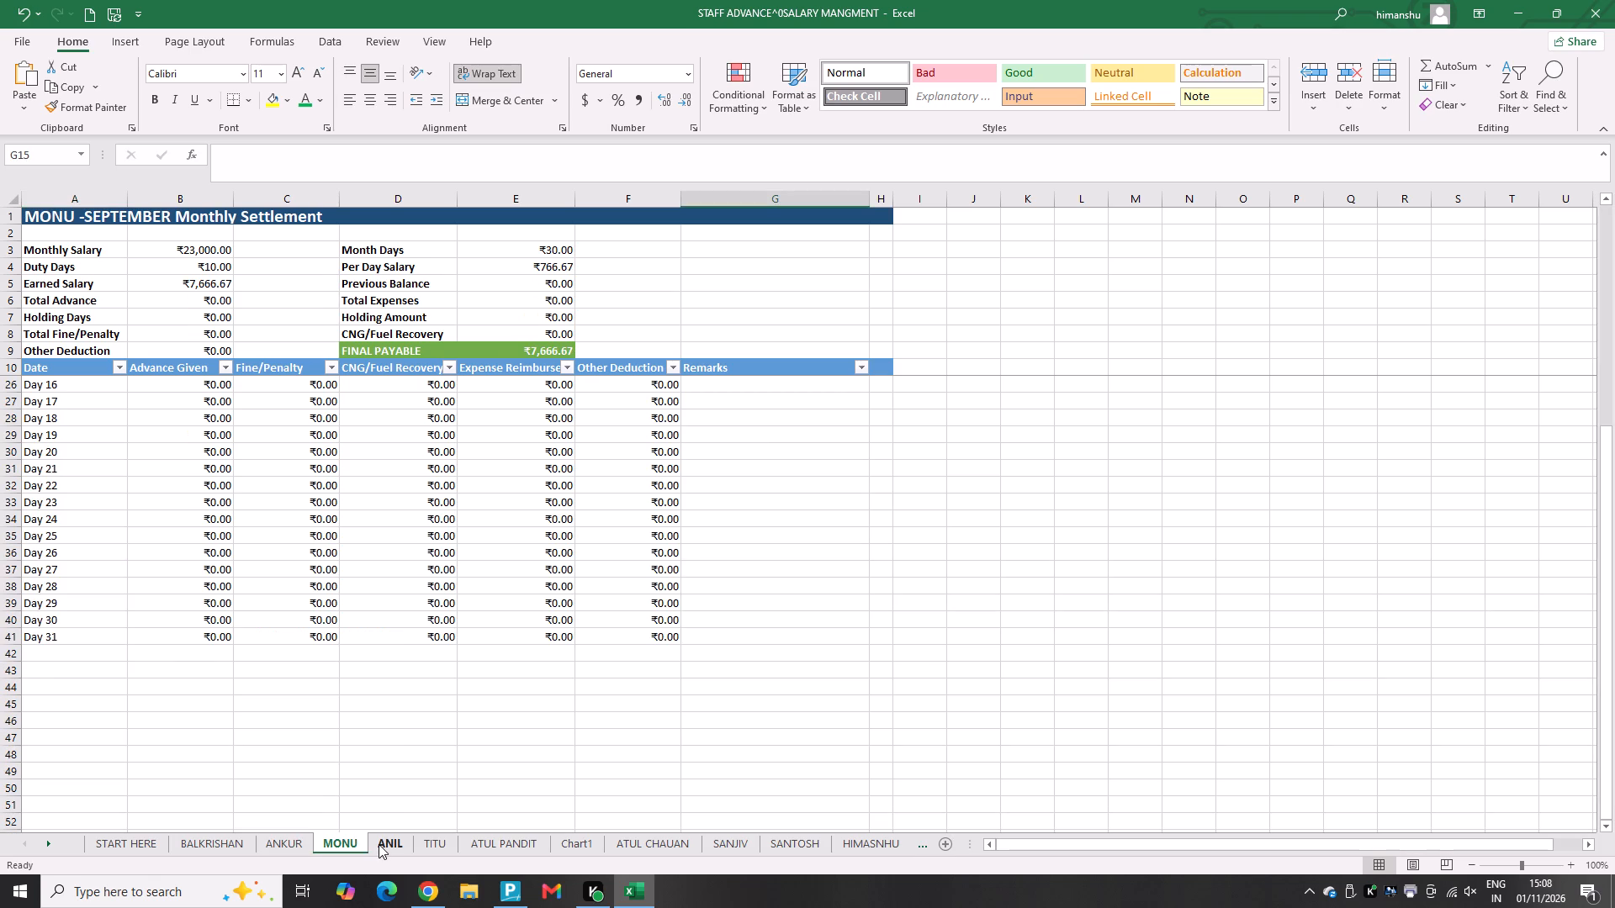
{"action": "left_click", "coordinate": [379, 844]}
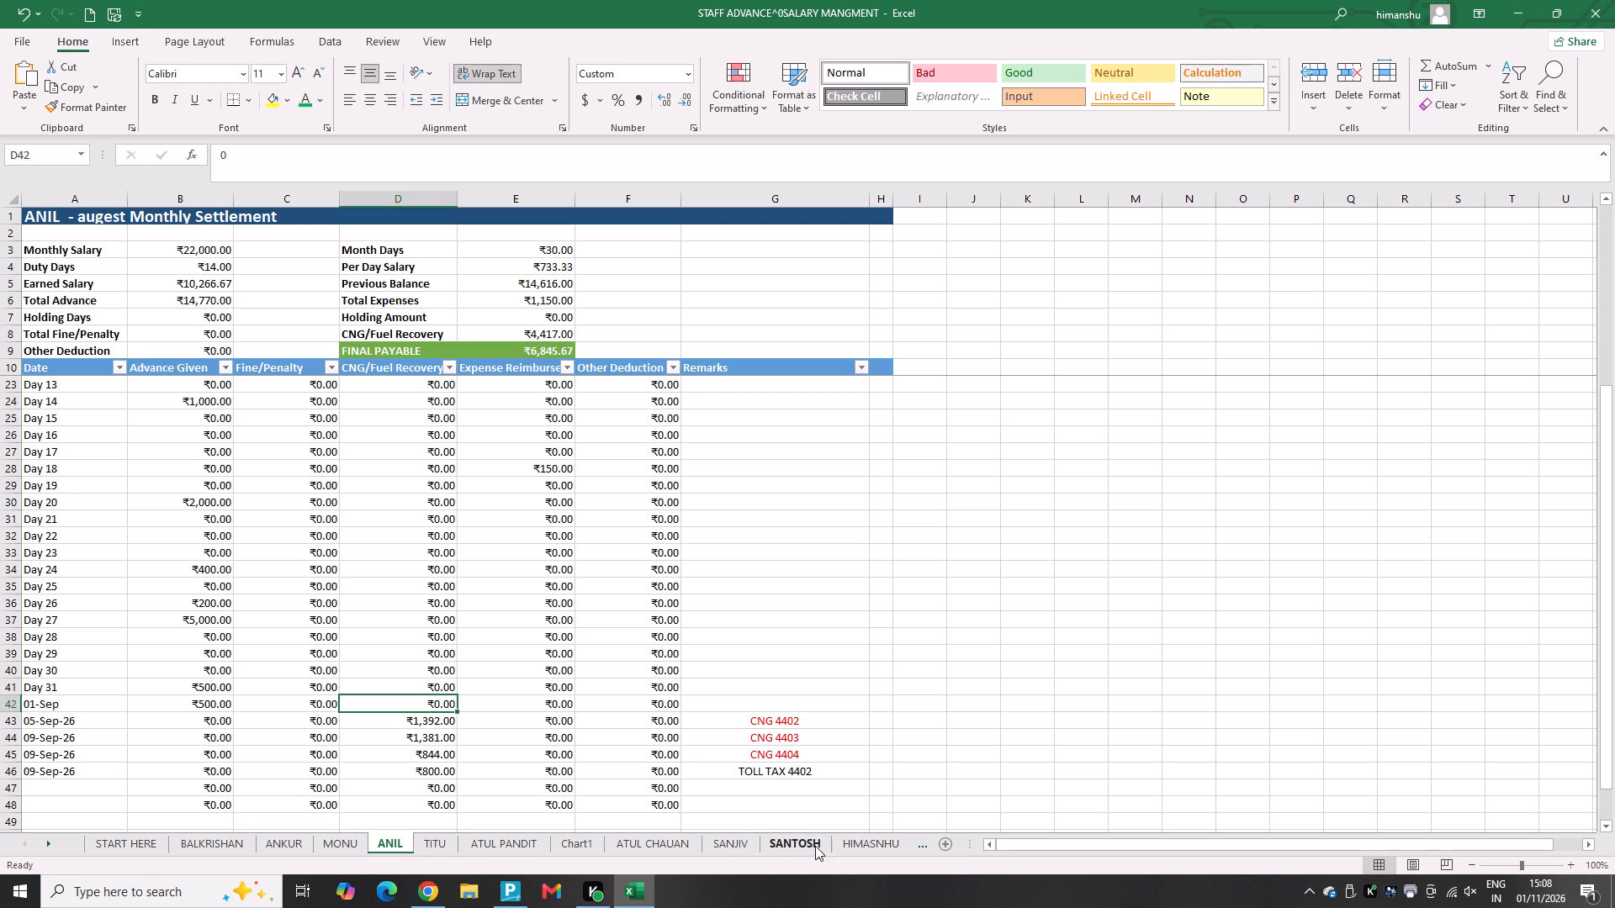
{"action": "left_click", "coordinate": [804, 848]}
{"action": "left_click", "coordinate": [927, 846]}
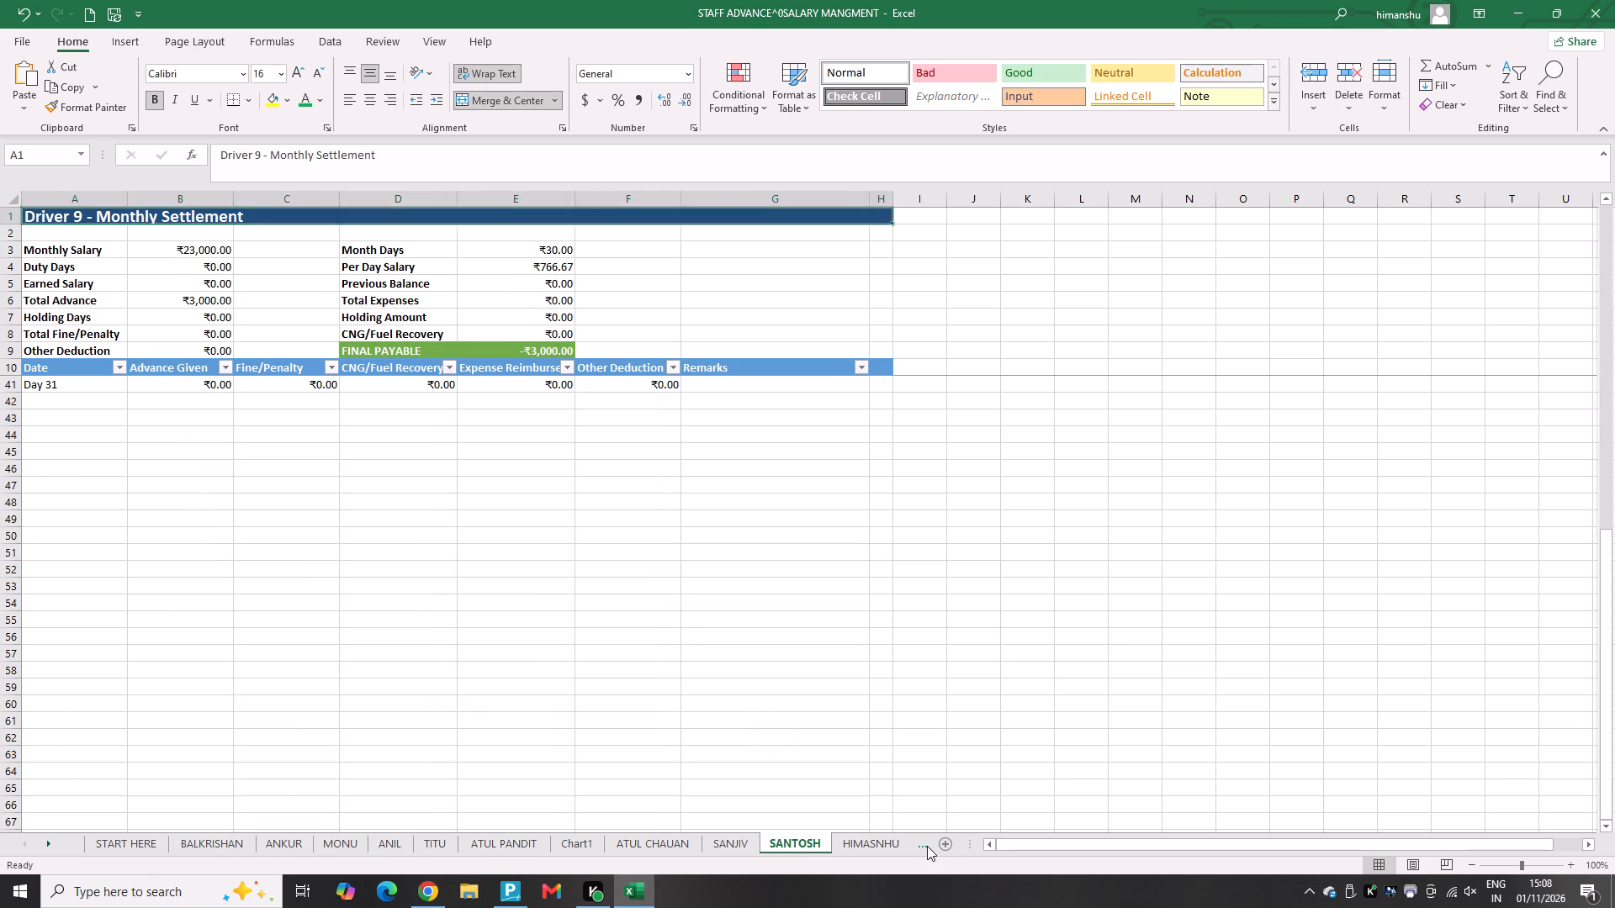
{"action": "left_click", "coordinate": [926, 845]}
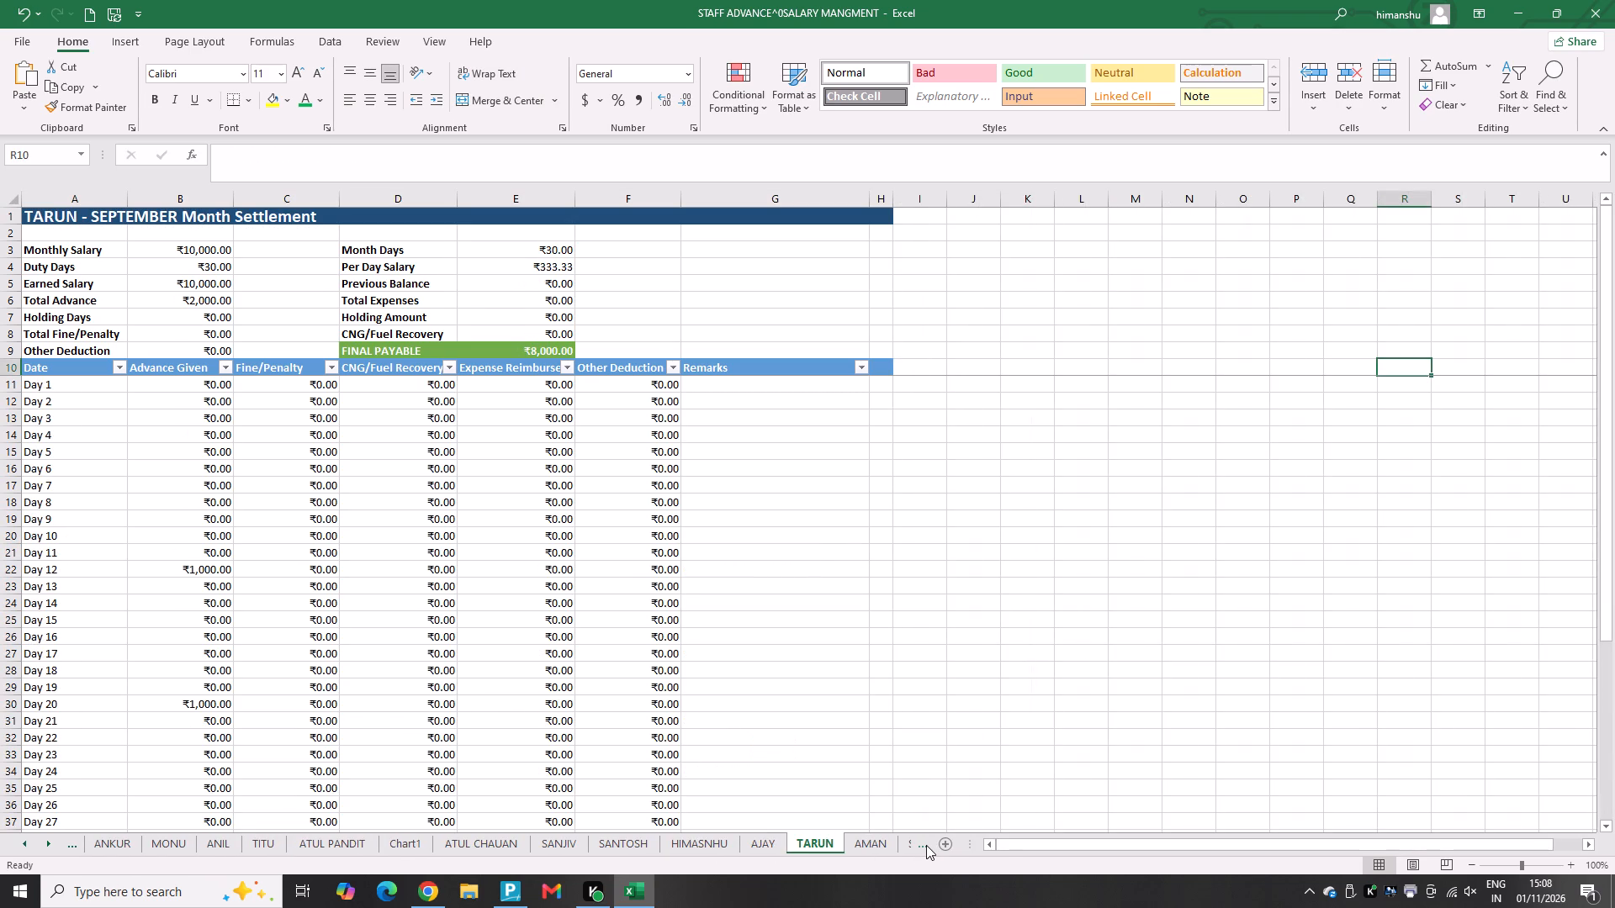
{"action": "left_click", "coordinate": [926, 845]}
{"action": "left_click", "coordinate": [926, 845]}
{"action": "left_click", "coordinate": [926, 845]}
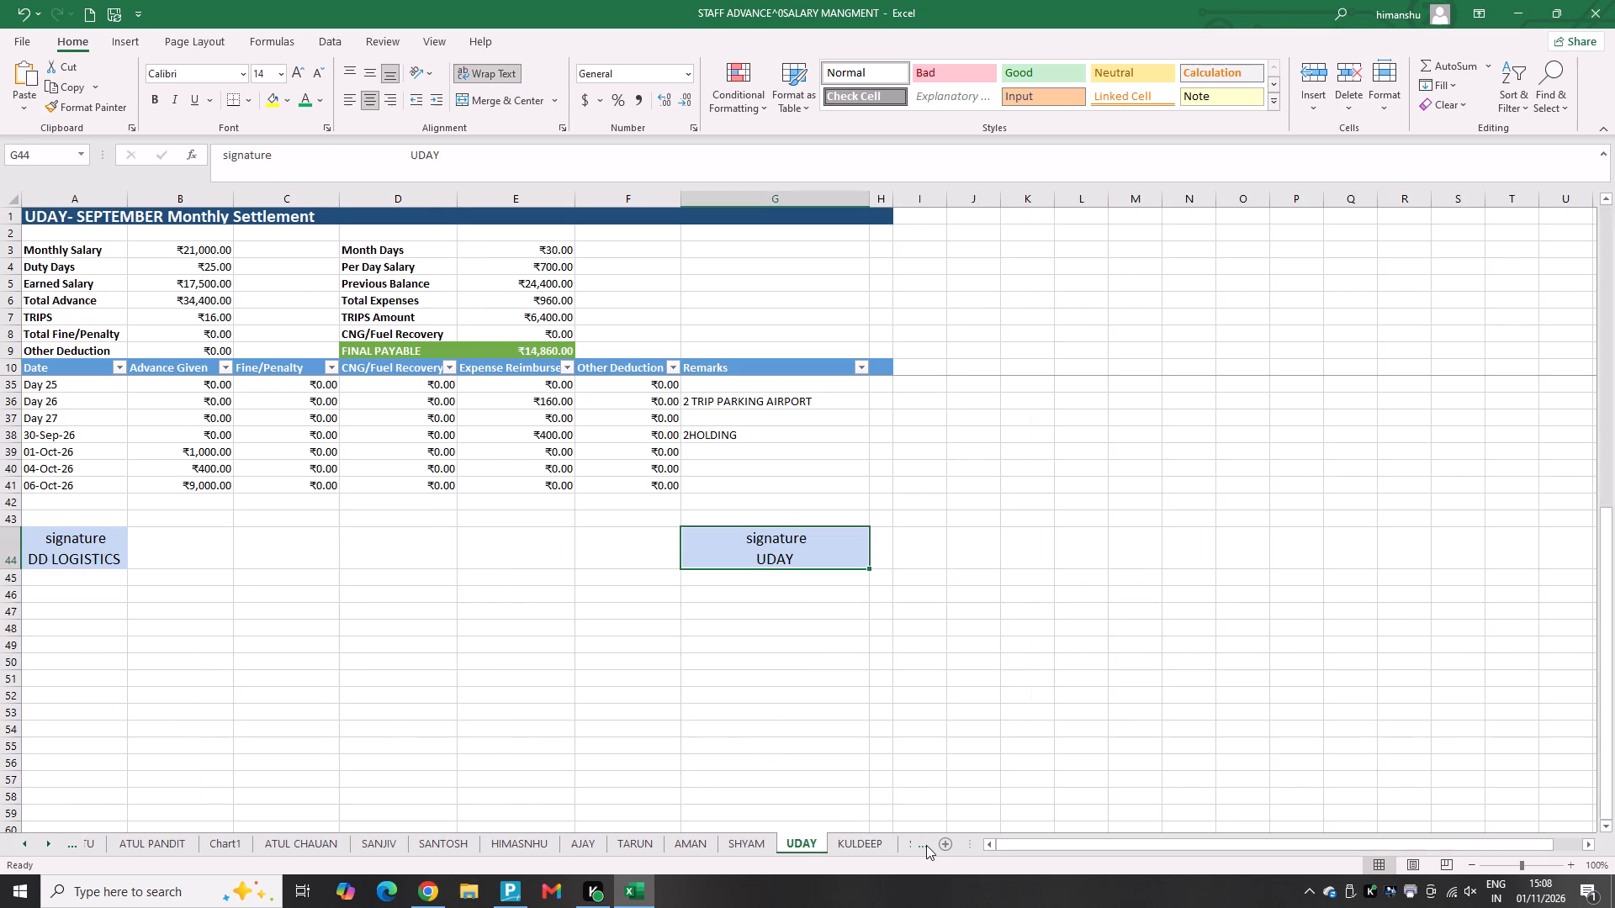
{"action": "left_click", "coordinate": [926, 845]}
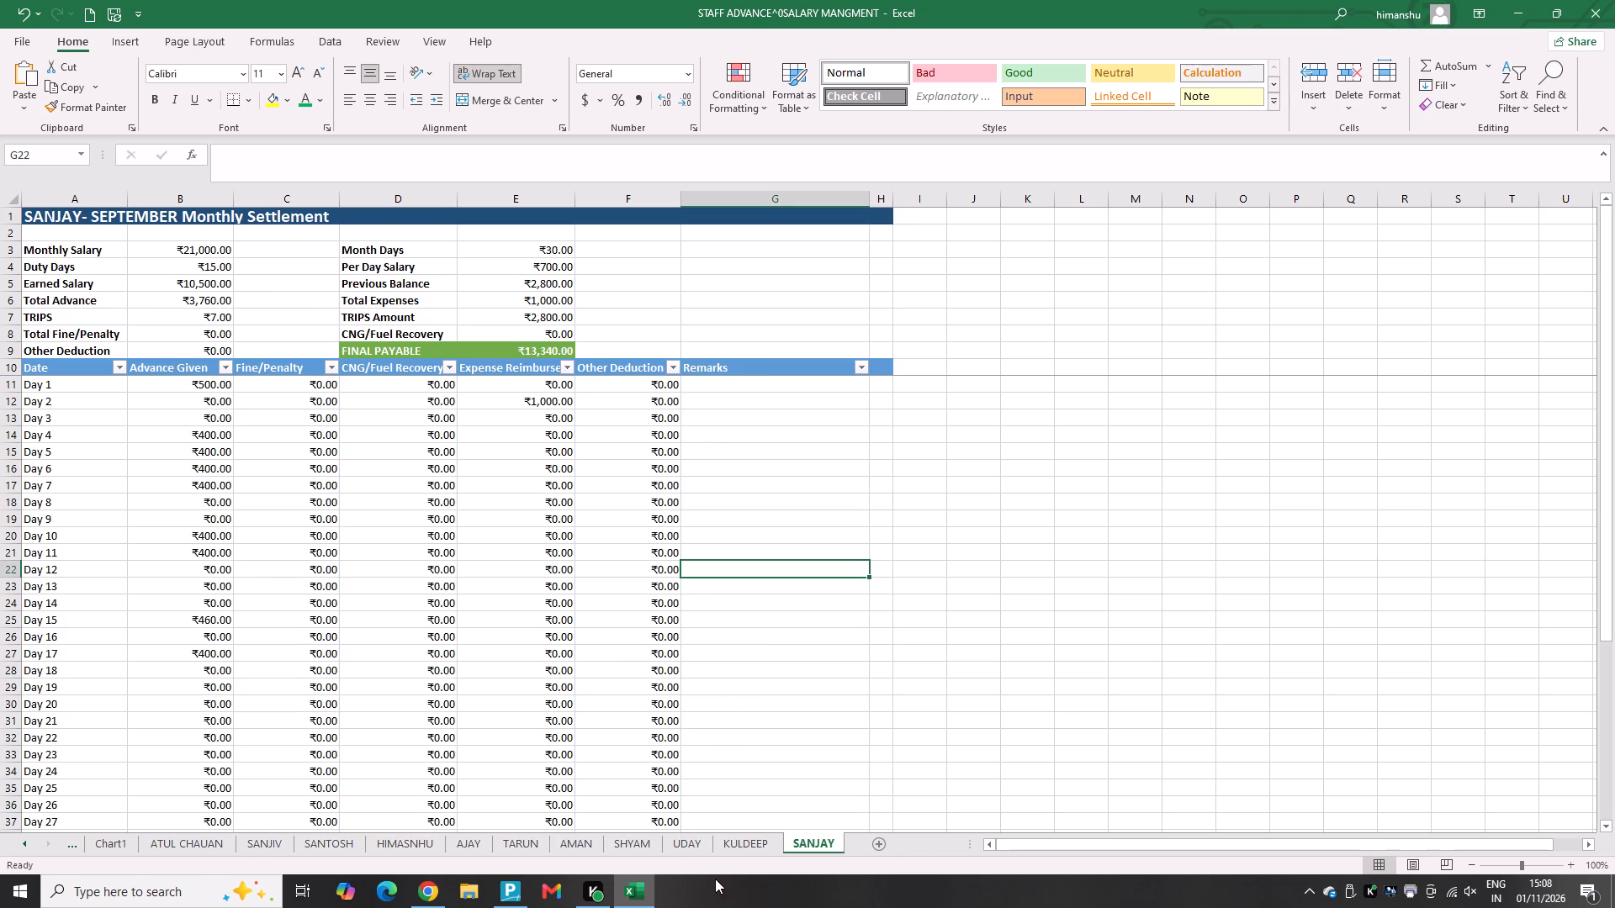
Review the HIMASNHU October settlement sheet and the daily rows of the SANJAY September settlement sheet.
{"action": "left_click", "coordinate": [397, 849]}
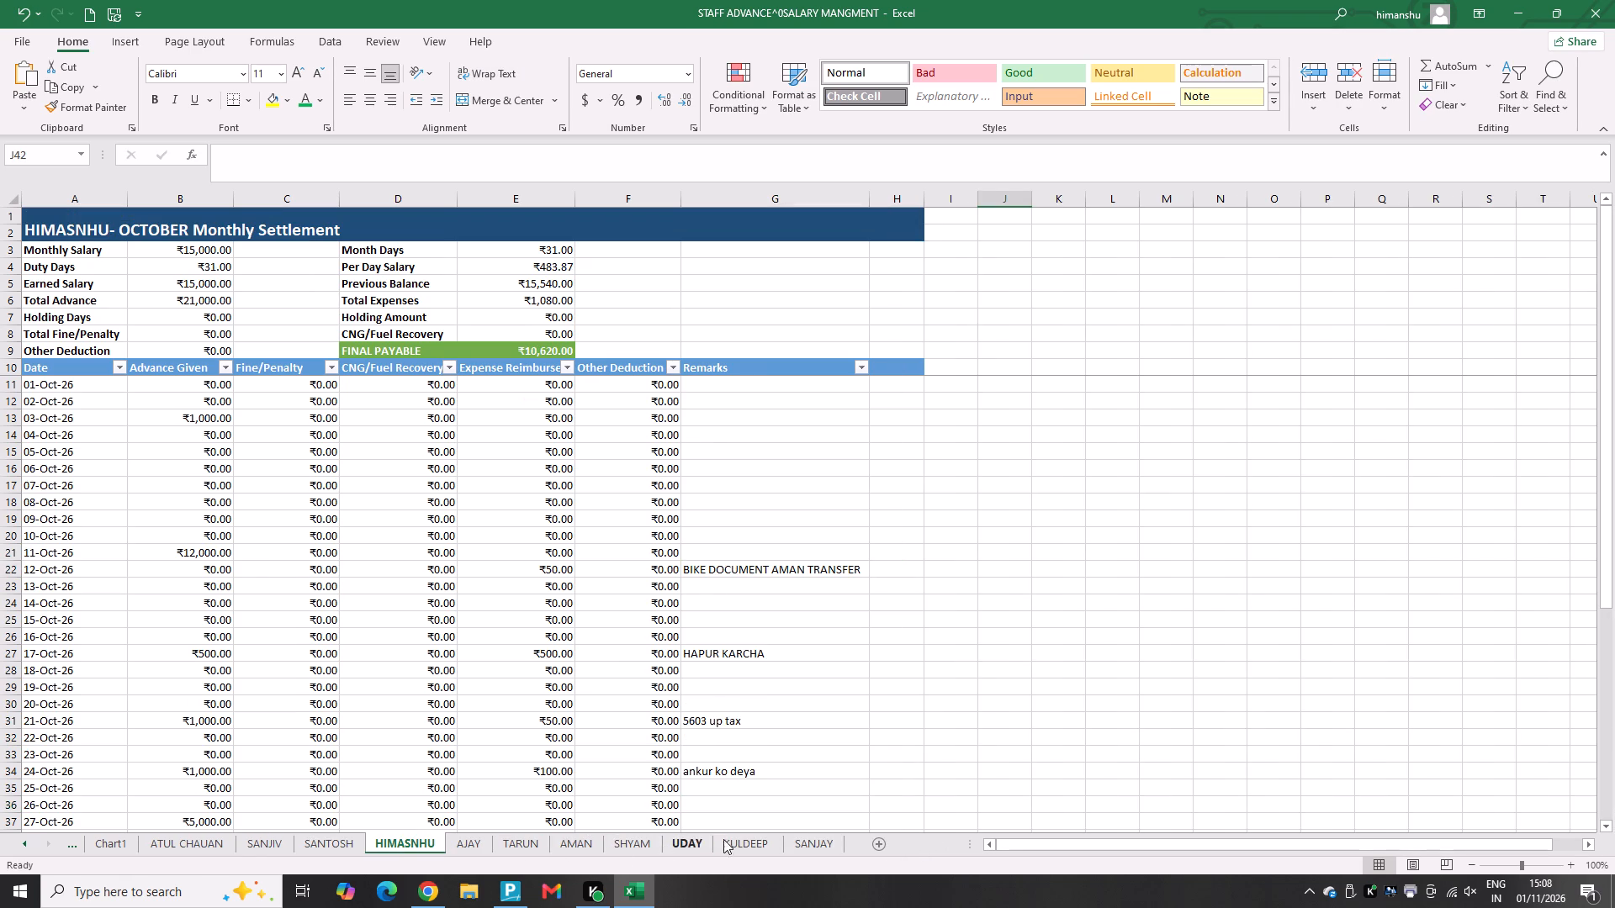
{"action": "left_click", "coordinate": [799, 839]}
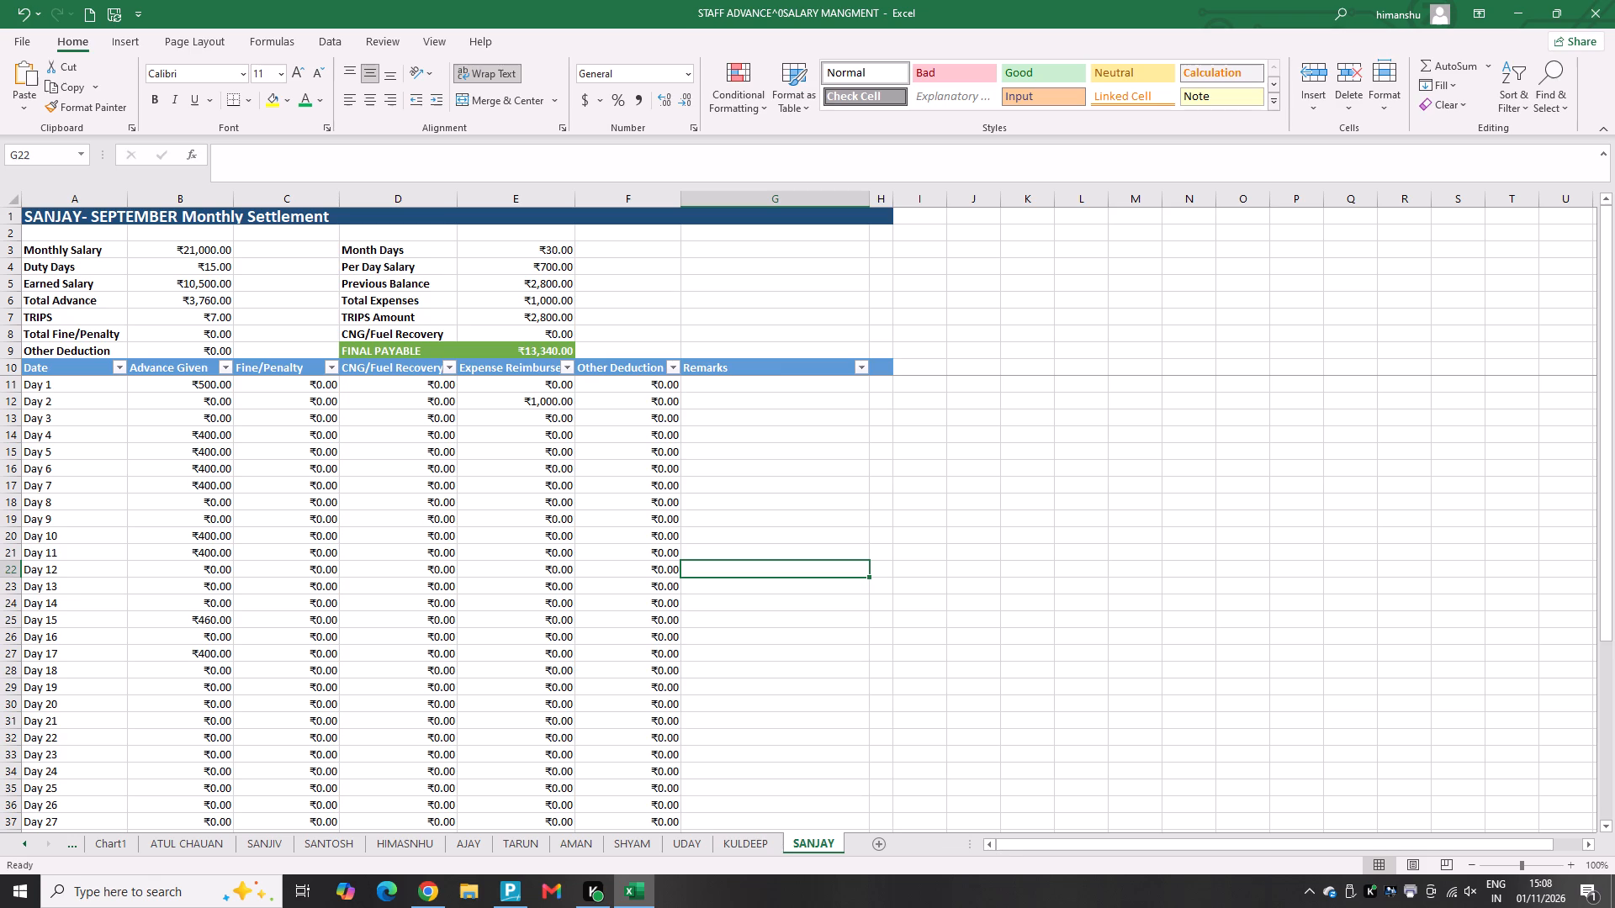
{"action": "scroll", "coordinate": [613, 541], "scroll_direction": "down", "scroll_amount": 10}
{"action": "scroll", "coordinate": [608, 543], "scroll_direction": "up", "scroll_amount": 10}
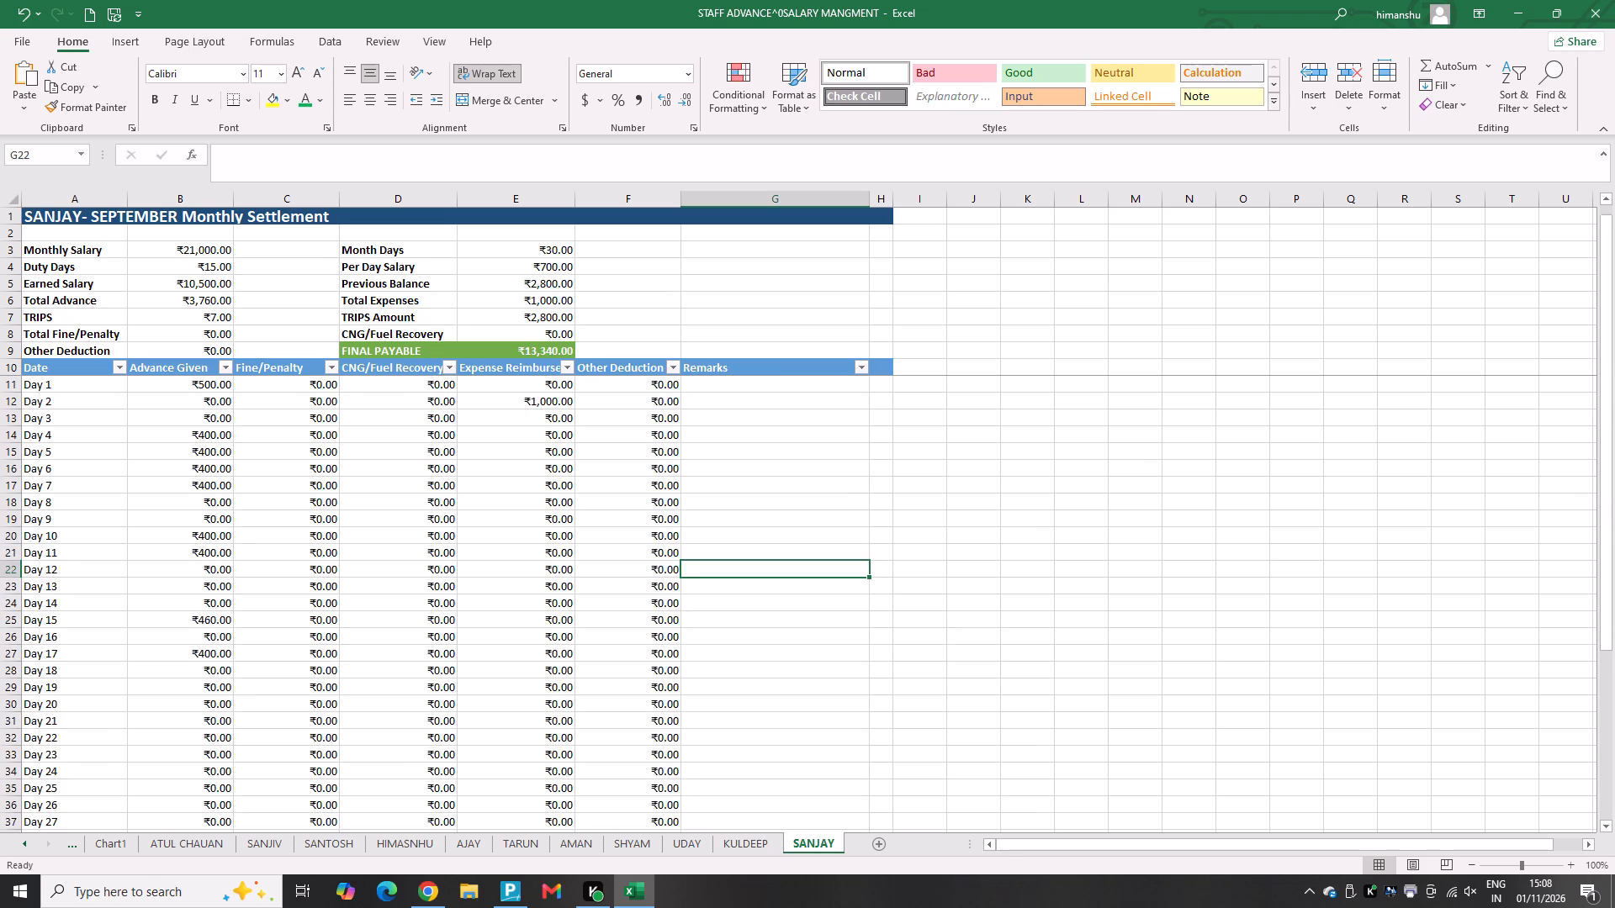
{"action": "scroll", "coordinate": [608, 544], "scroll_direction": "up", "scroll_amount": 5}
Switch to TallyPrime and close the ANKUR SALARY ledger vouchers report.
{"action": "left_click", "coordinate": [516, 882]}
{"action": "left_click", "coordinate": [674, 447]}
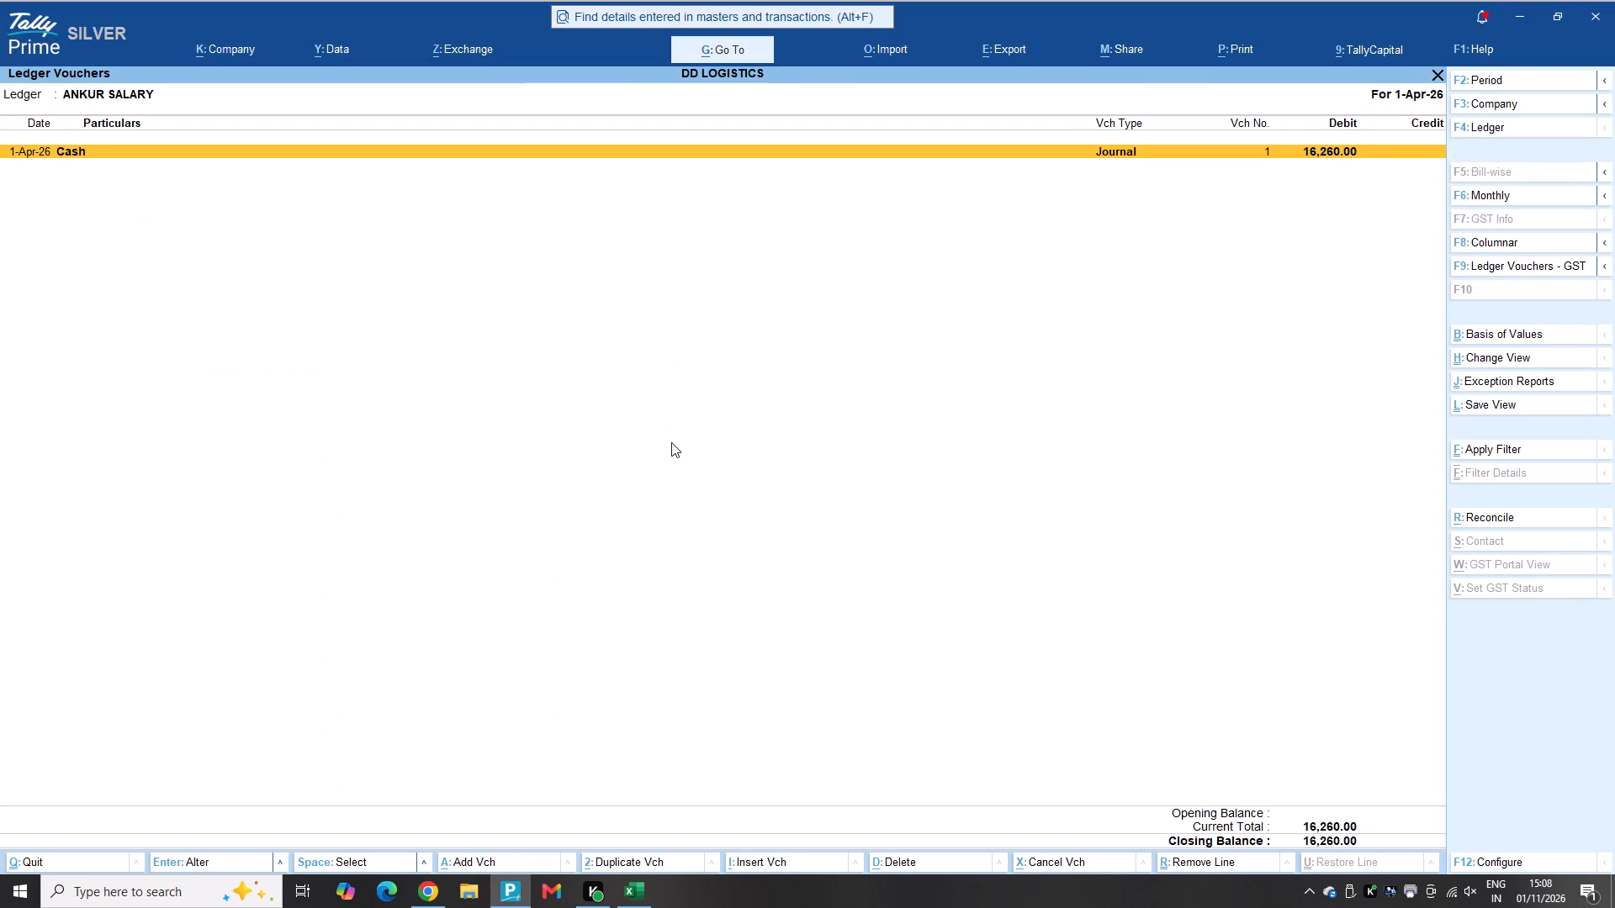
{"action": "key", "text": "Escape"}
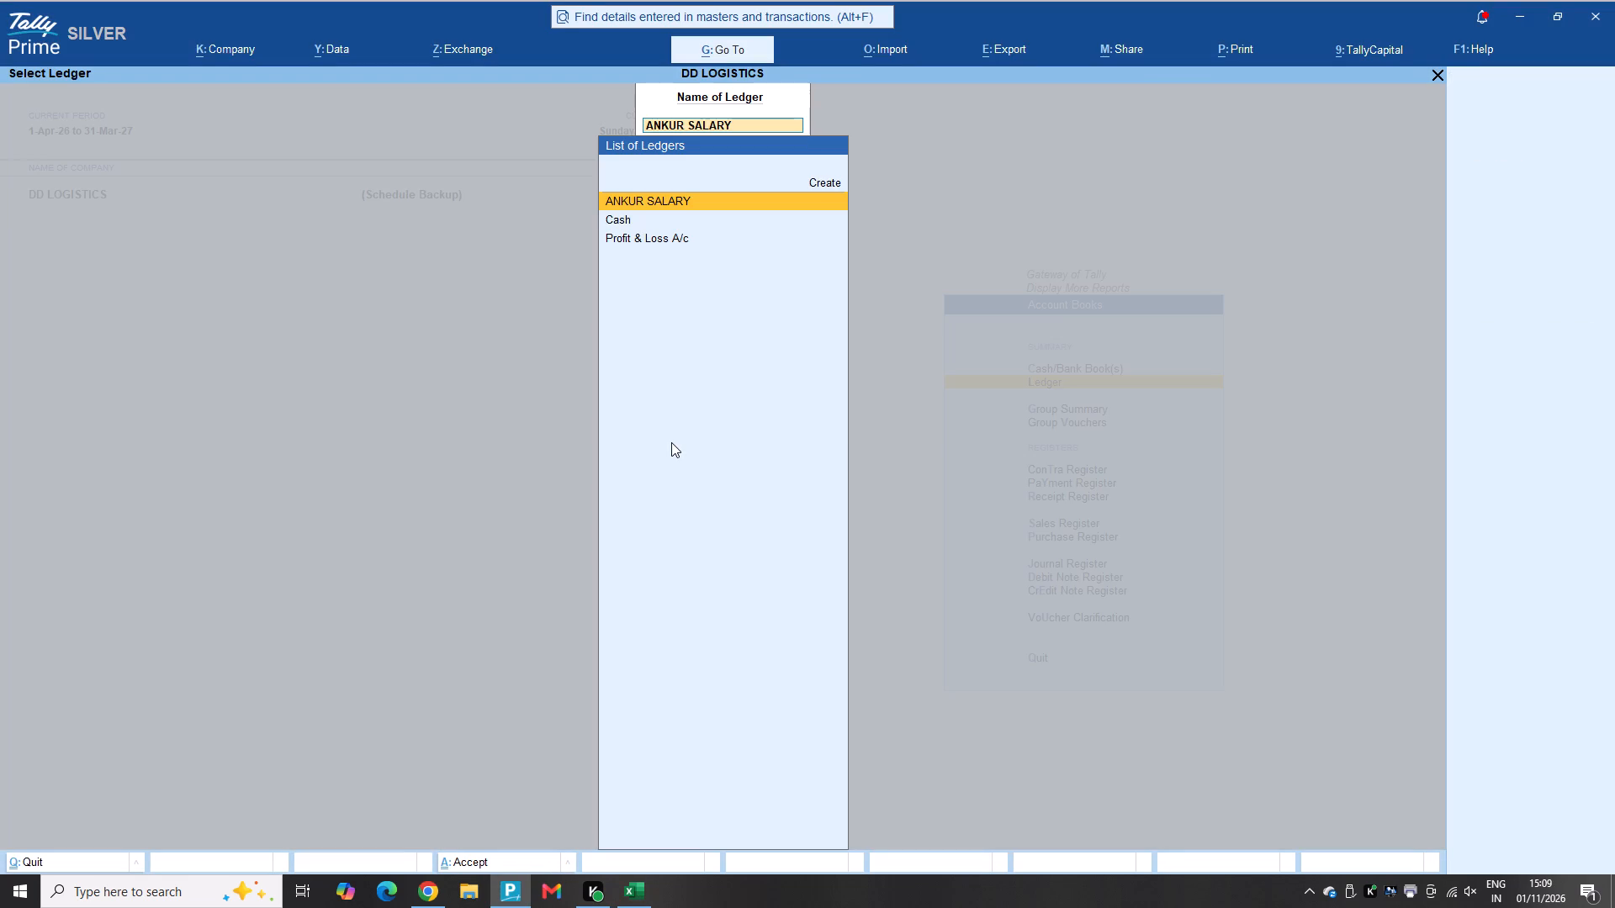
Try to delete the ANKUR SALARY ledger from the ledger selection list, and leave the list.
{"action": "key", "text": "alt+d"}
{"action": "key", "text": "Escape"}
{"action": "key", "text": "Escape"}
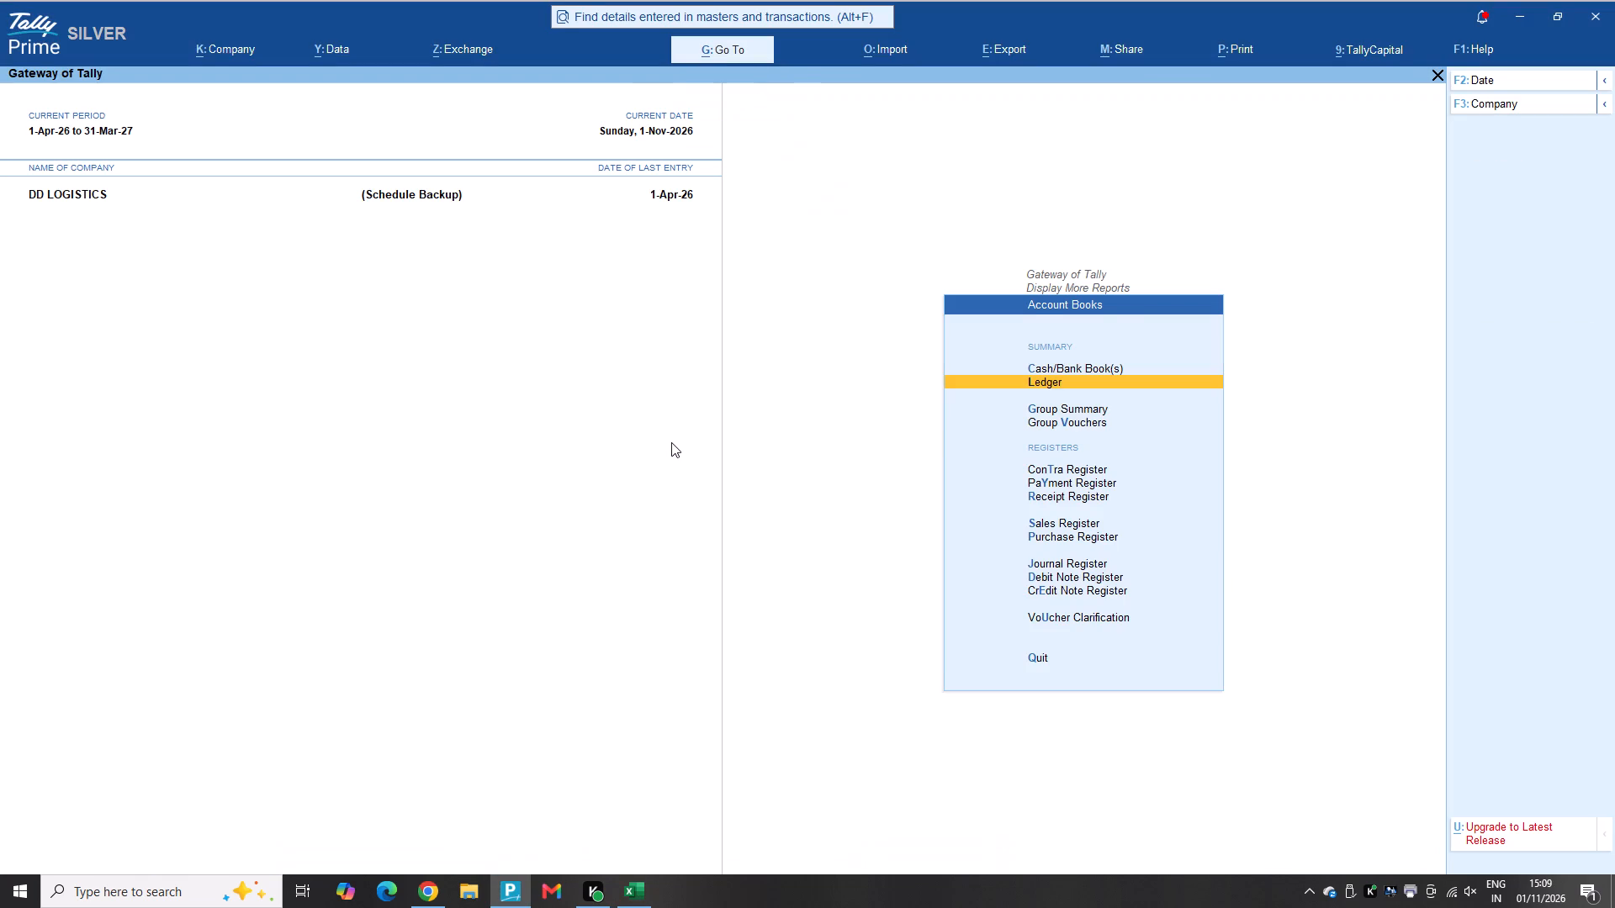
Return to the Gateway of Tally and open the Chart of Accounts list of ledgers for DD LOGISTICS.
{"action": "key", "text": "Escape"}
{"action": "key", "text": "Up"}
{"action": "key", "text": "Up"}
{"action": "key", "text": "Escape"}
{"action": "key", "text": "Up"}
{"action": "key", "text": "Up"}
{"action": "key", "text": "Up"}
{"action": "key", "text": "Up"}
{"action": "key", "text": "Up"}
{"action": "key", "text": "Up"}
{"action": "key", "text": "Up"}
{"action": "key", "text": "Up"}
{"action": "key", "text": "Up"}
{"action": "key", "text": "Up"}
{"action": "key", "text": "Up"}
{"action": "key", "text": "Up"}
{"action": "key", "text": "Up"}
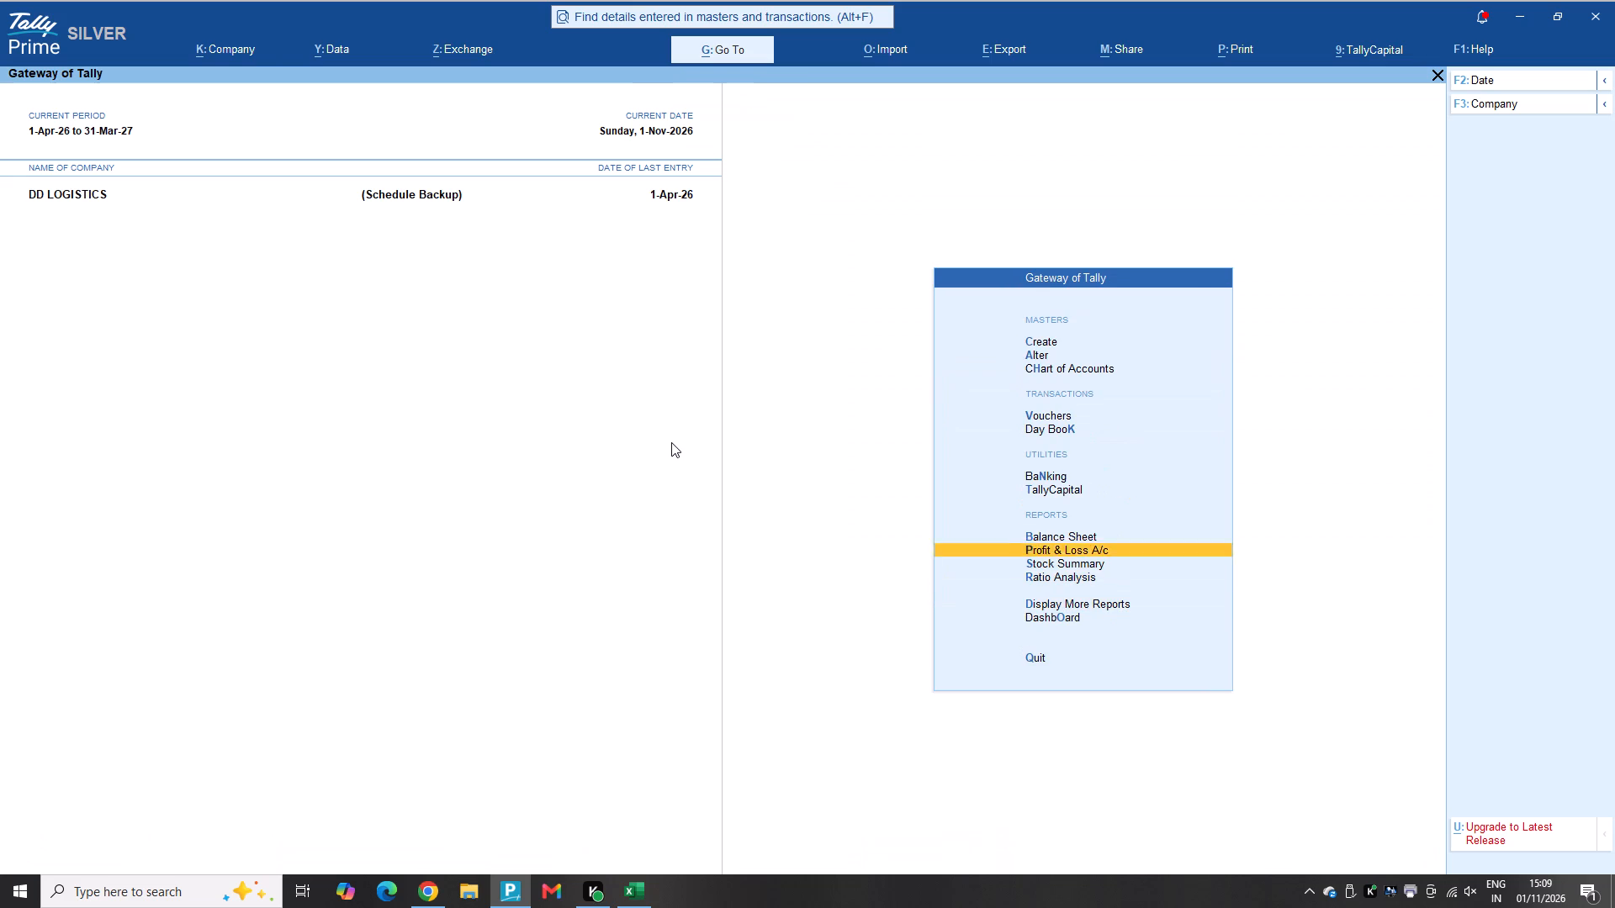
{"action": "key", "text": "Down"}
{"action": "key", "text": "Down"}
{"action": "key", "text": "Down"}
{"action": "key", "text": "Down"}
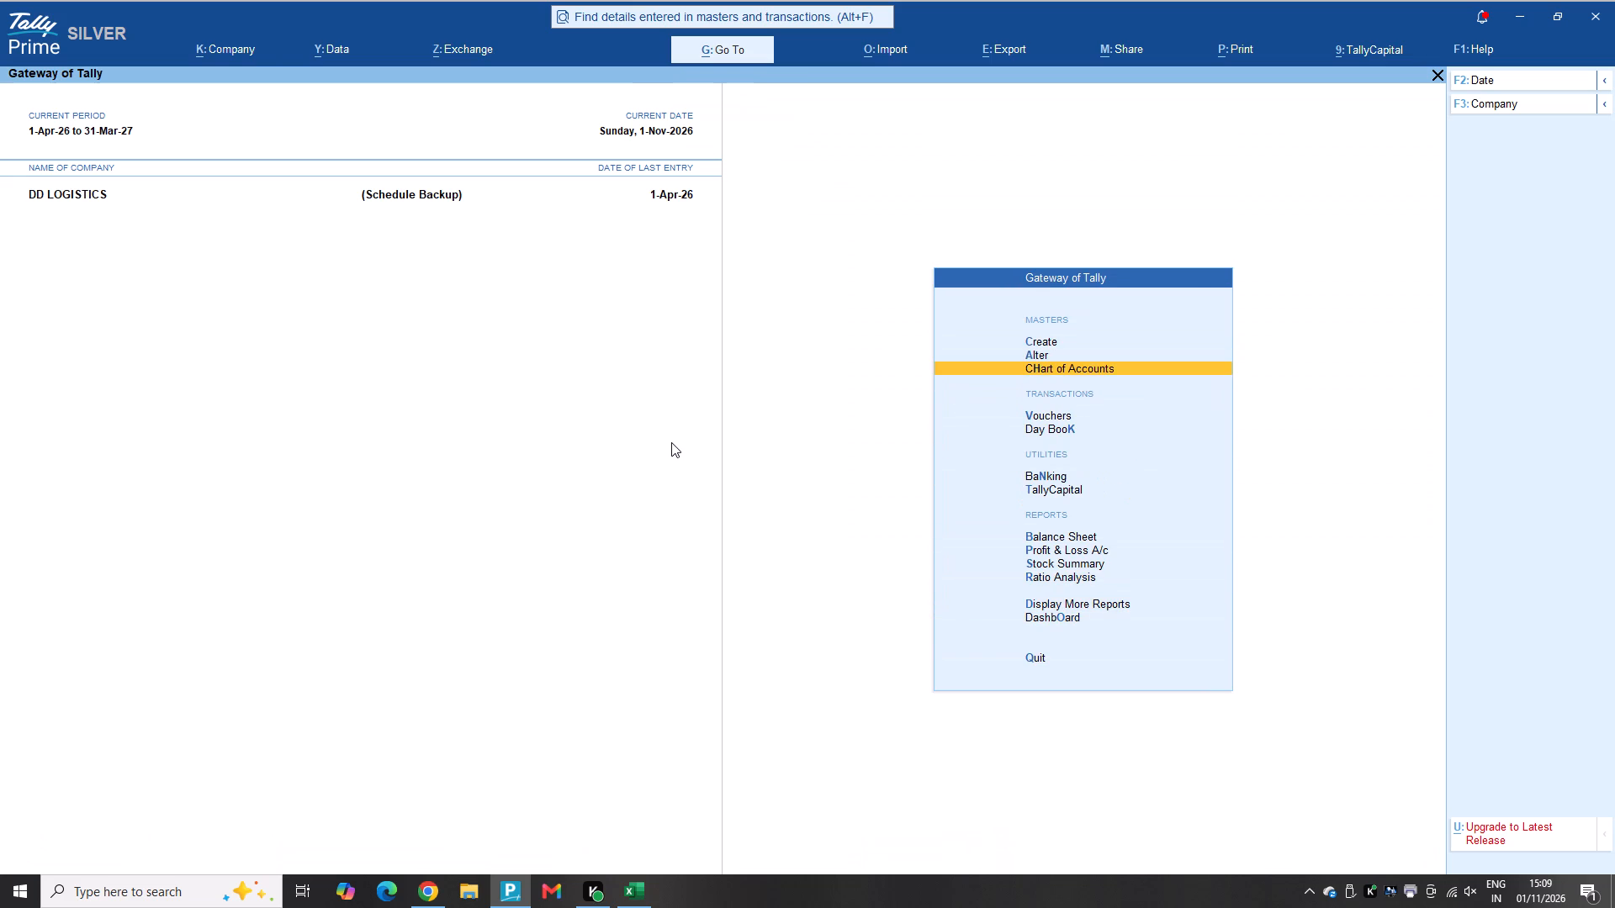
{"action": "key", "text": "Up"}
{"action": "key", "text": "Down"}
{"action": "key", "text": "Return"}
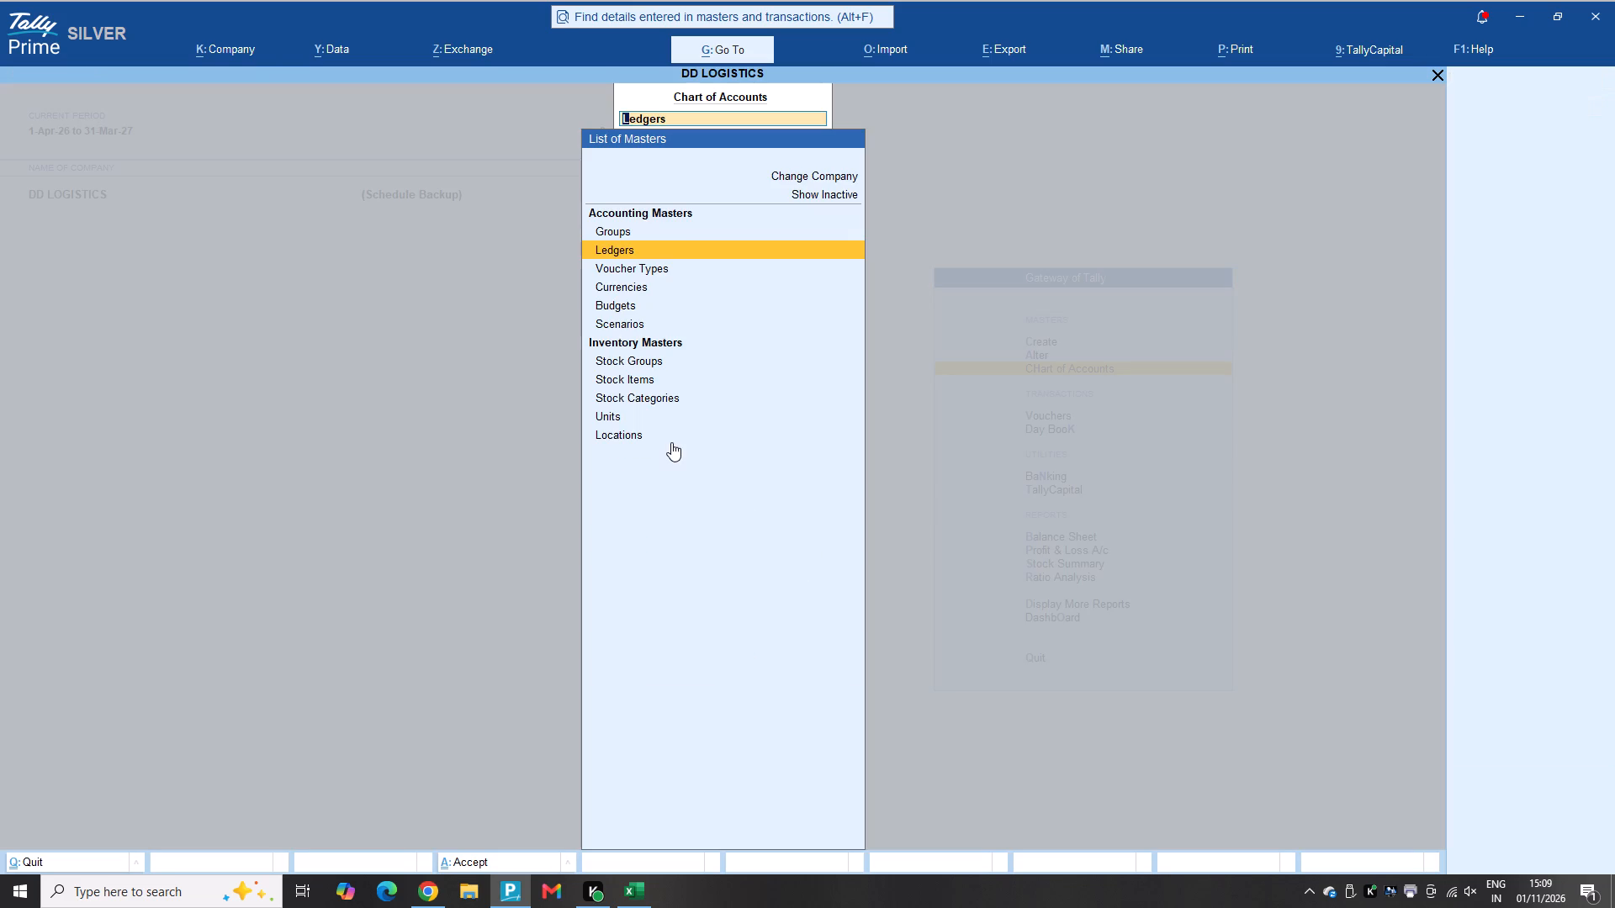
{"action": "key", "text": "Return"}
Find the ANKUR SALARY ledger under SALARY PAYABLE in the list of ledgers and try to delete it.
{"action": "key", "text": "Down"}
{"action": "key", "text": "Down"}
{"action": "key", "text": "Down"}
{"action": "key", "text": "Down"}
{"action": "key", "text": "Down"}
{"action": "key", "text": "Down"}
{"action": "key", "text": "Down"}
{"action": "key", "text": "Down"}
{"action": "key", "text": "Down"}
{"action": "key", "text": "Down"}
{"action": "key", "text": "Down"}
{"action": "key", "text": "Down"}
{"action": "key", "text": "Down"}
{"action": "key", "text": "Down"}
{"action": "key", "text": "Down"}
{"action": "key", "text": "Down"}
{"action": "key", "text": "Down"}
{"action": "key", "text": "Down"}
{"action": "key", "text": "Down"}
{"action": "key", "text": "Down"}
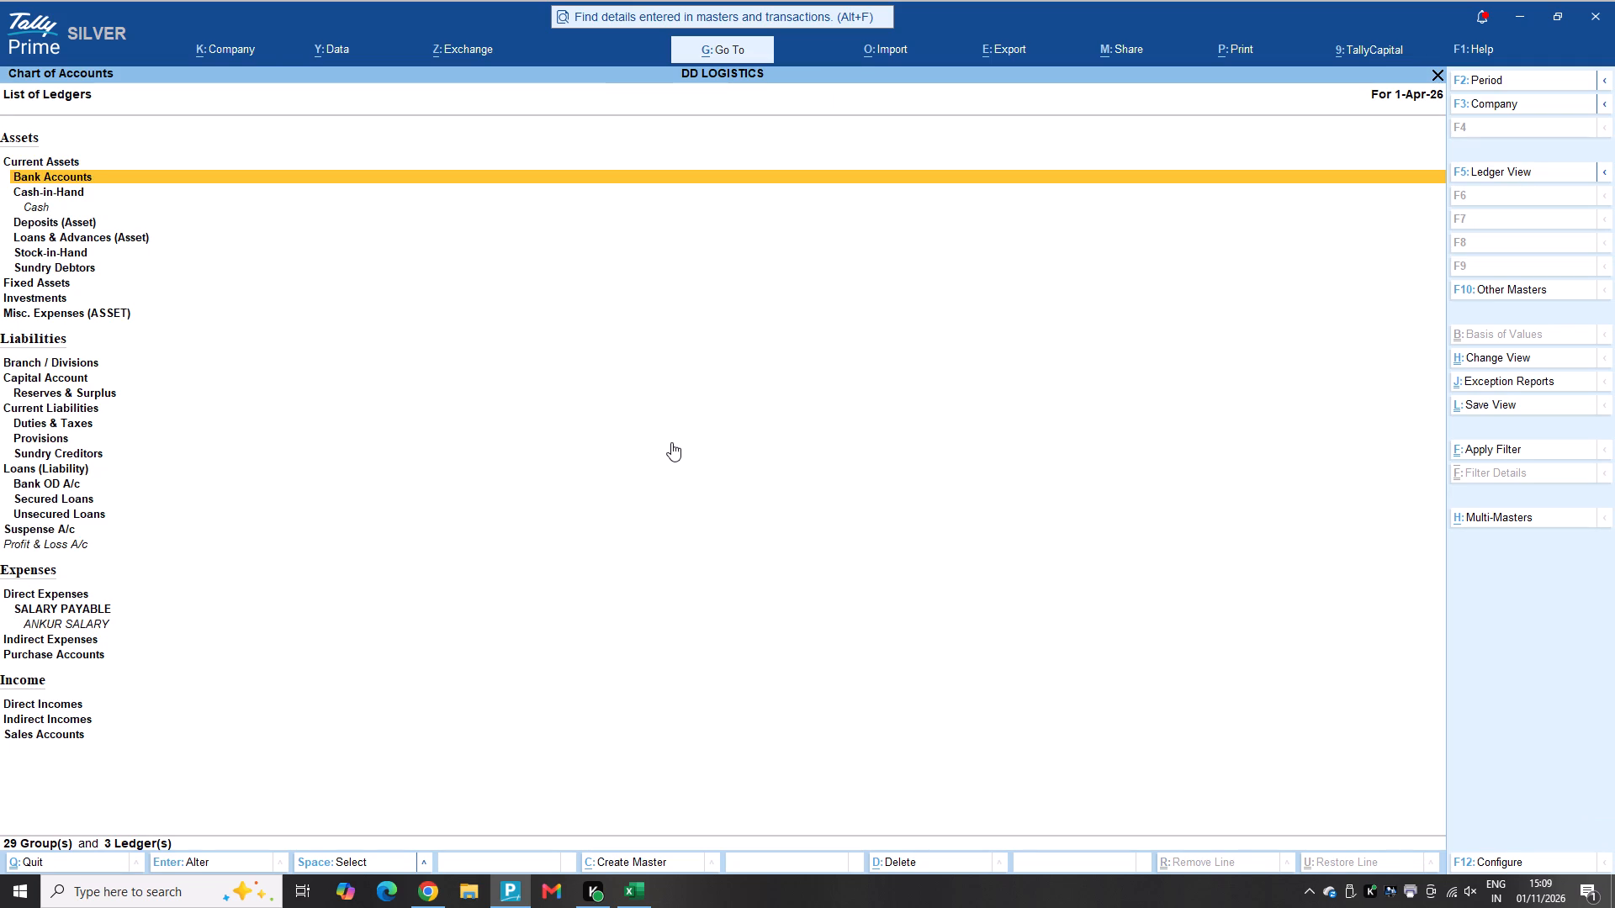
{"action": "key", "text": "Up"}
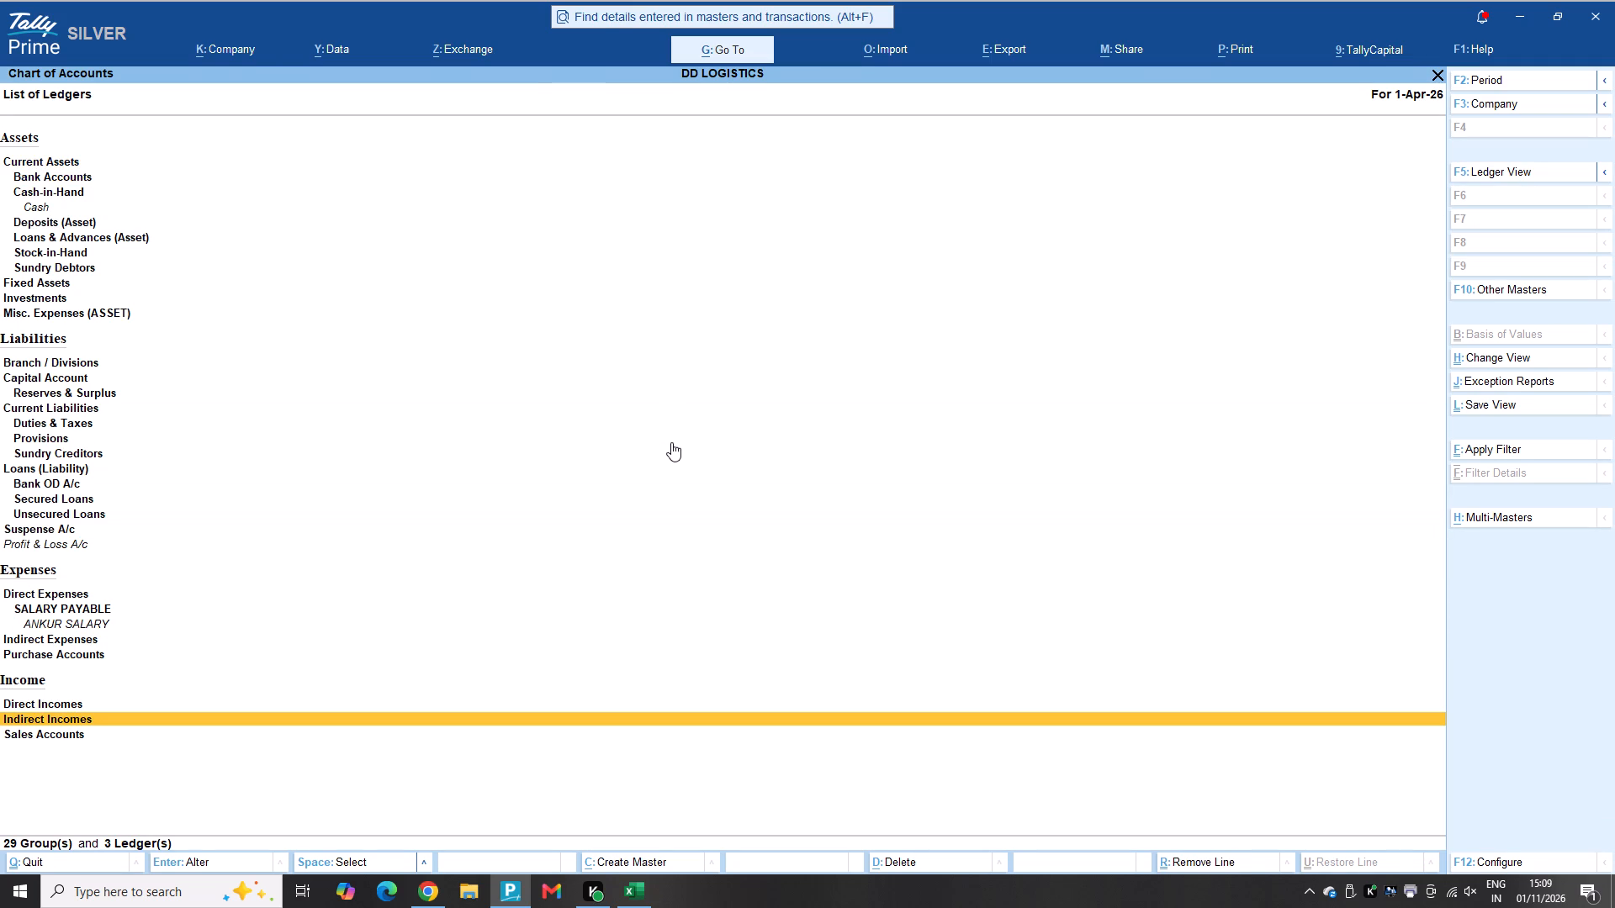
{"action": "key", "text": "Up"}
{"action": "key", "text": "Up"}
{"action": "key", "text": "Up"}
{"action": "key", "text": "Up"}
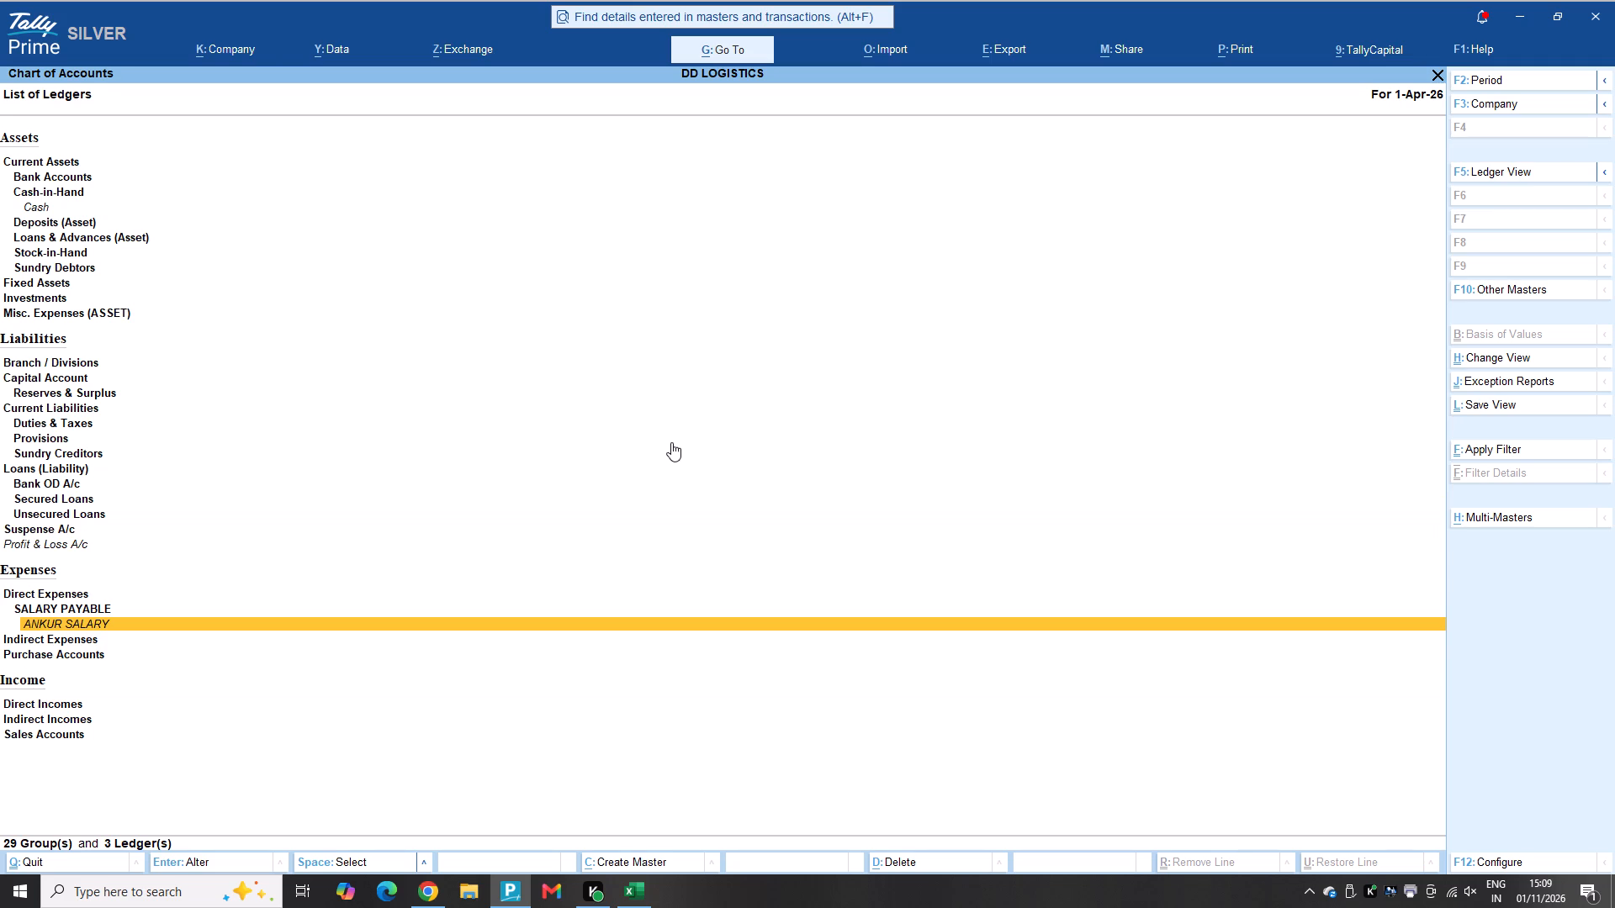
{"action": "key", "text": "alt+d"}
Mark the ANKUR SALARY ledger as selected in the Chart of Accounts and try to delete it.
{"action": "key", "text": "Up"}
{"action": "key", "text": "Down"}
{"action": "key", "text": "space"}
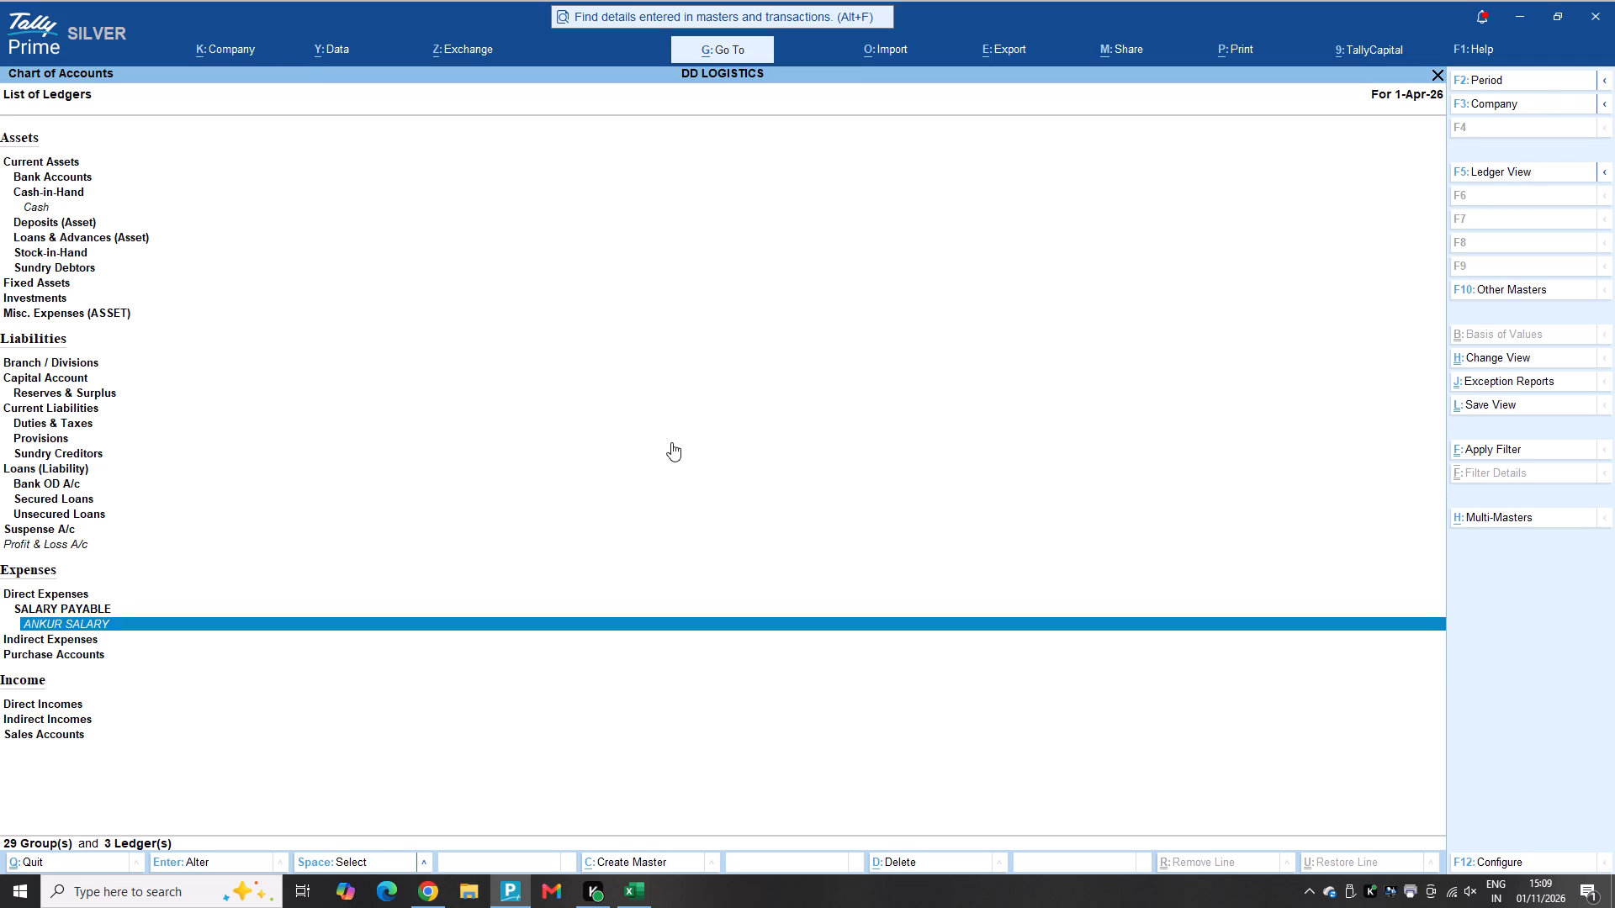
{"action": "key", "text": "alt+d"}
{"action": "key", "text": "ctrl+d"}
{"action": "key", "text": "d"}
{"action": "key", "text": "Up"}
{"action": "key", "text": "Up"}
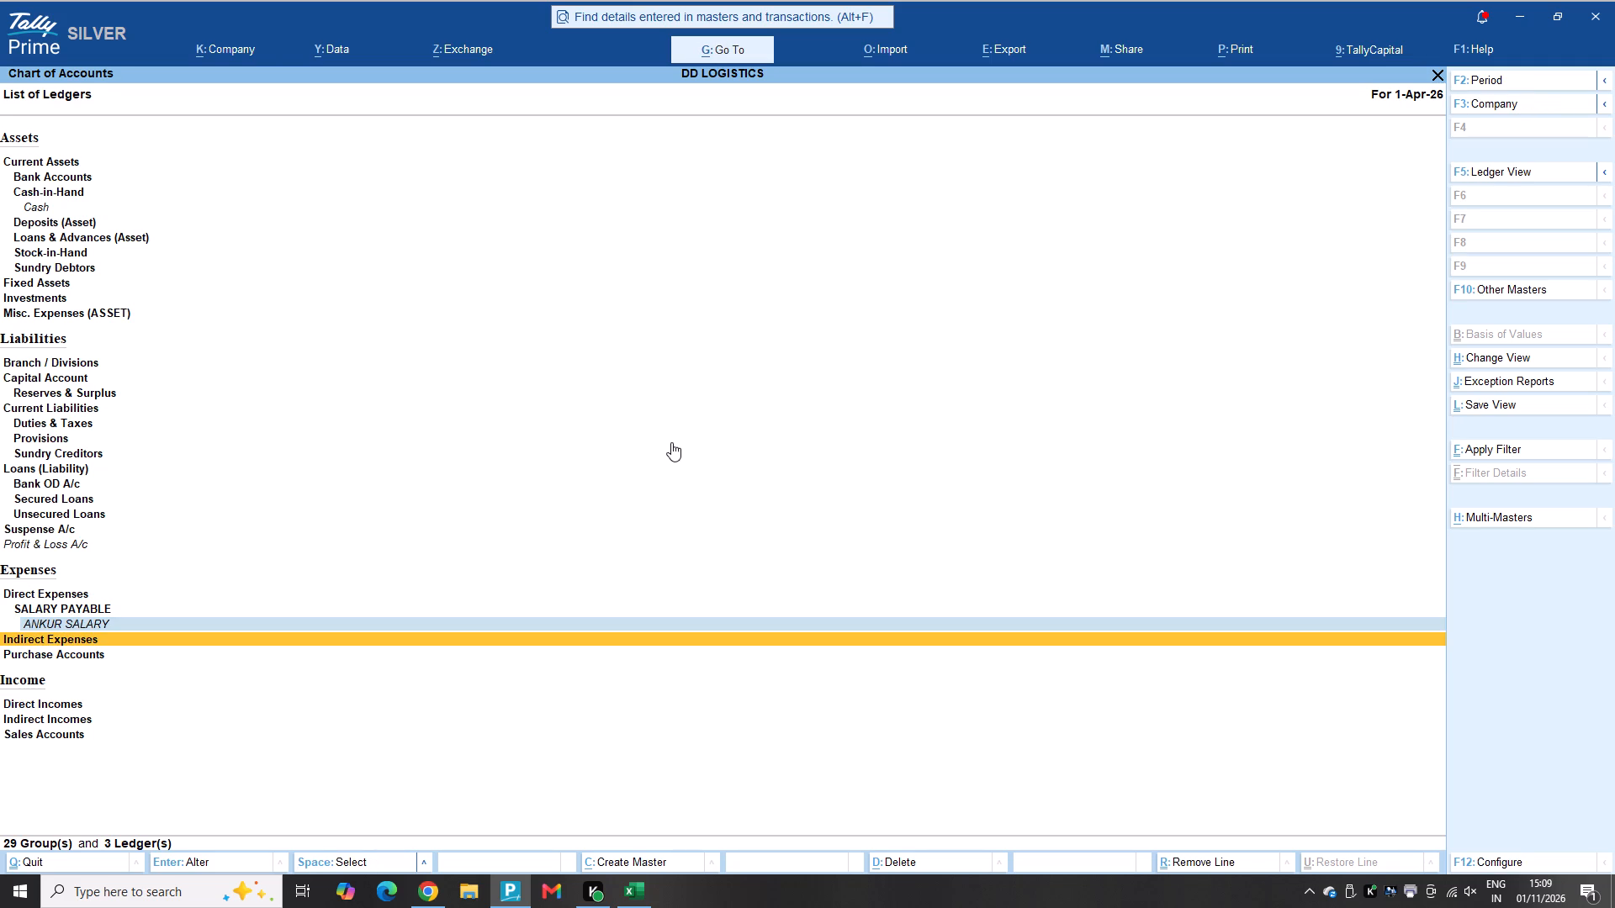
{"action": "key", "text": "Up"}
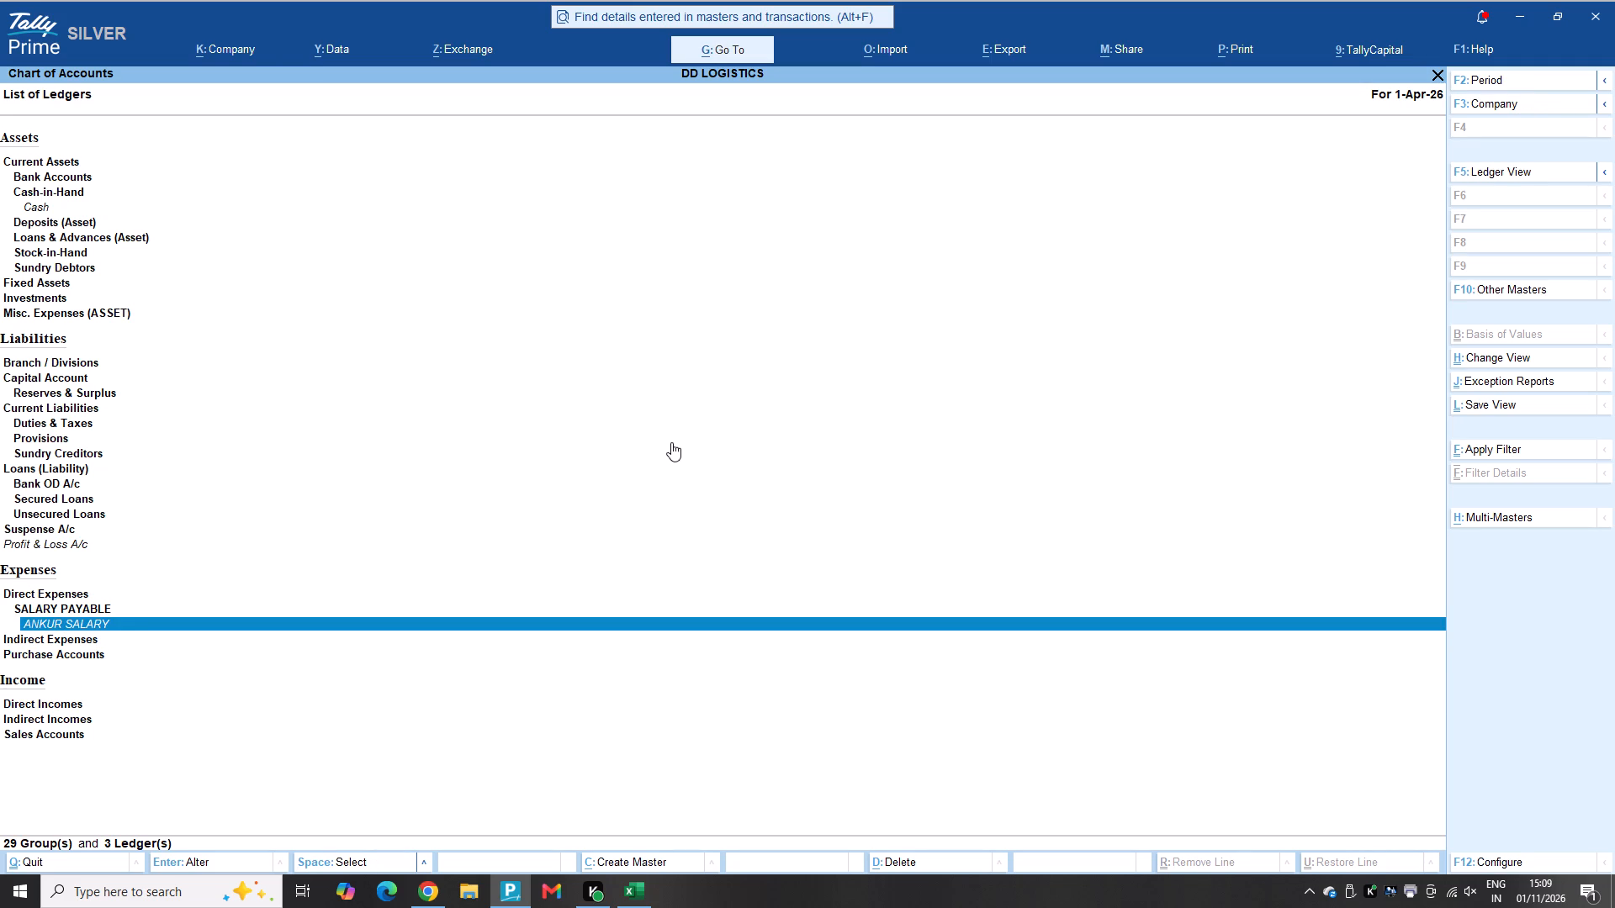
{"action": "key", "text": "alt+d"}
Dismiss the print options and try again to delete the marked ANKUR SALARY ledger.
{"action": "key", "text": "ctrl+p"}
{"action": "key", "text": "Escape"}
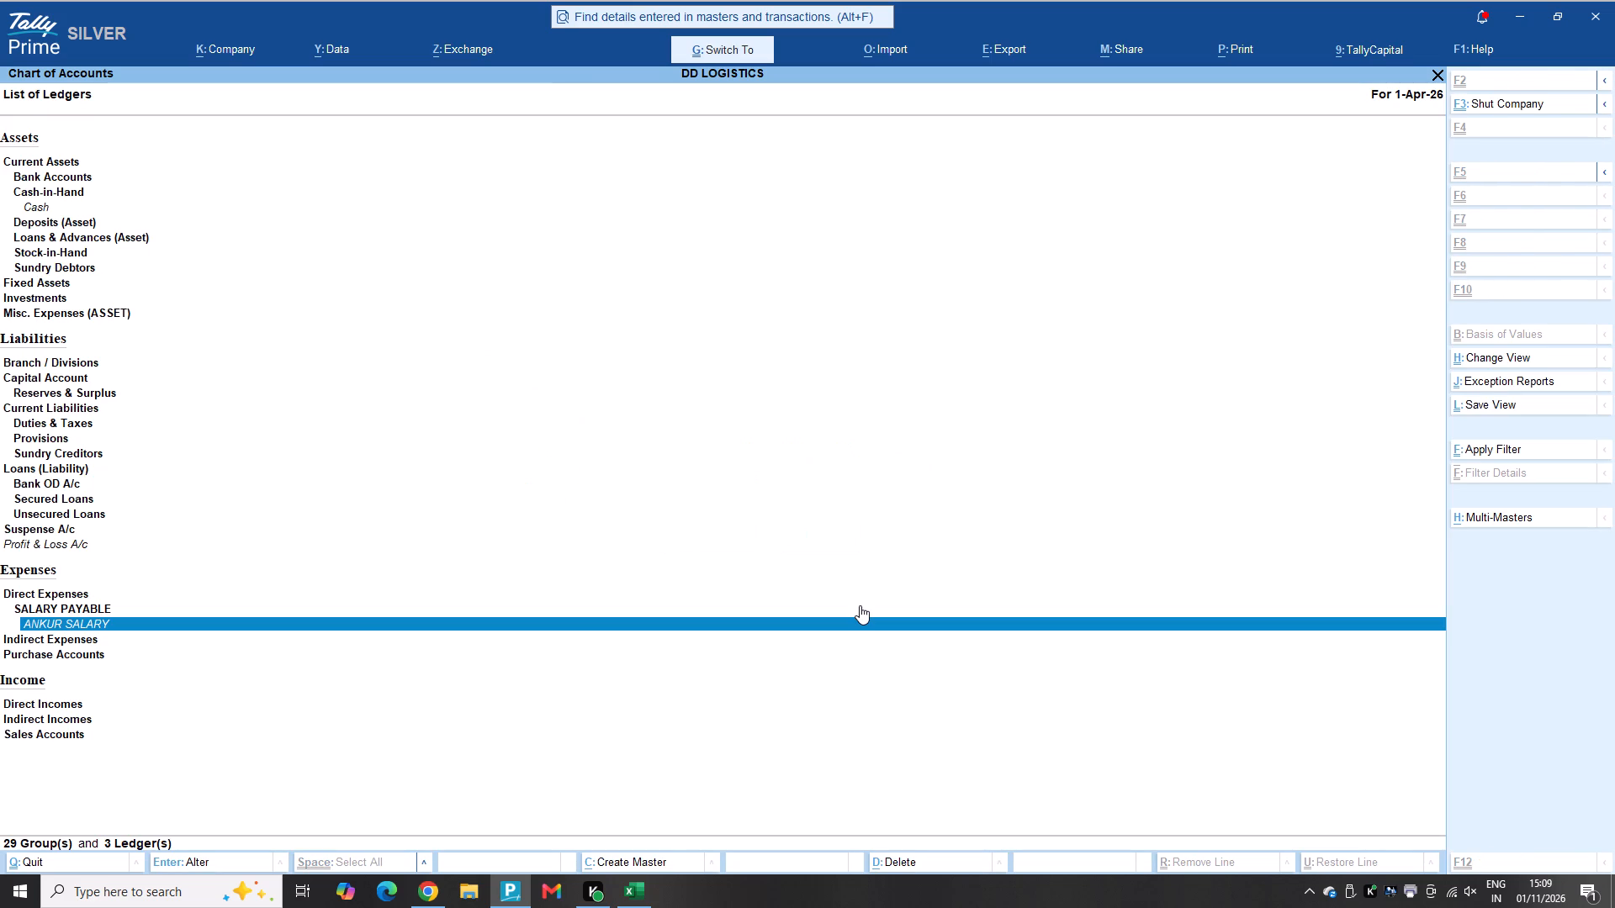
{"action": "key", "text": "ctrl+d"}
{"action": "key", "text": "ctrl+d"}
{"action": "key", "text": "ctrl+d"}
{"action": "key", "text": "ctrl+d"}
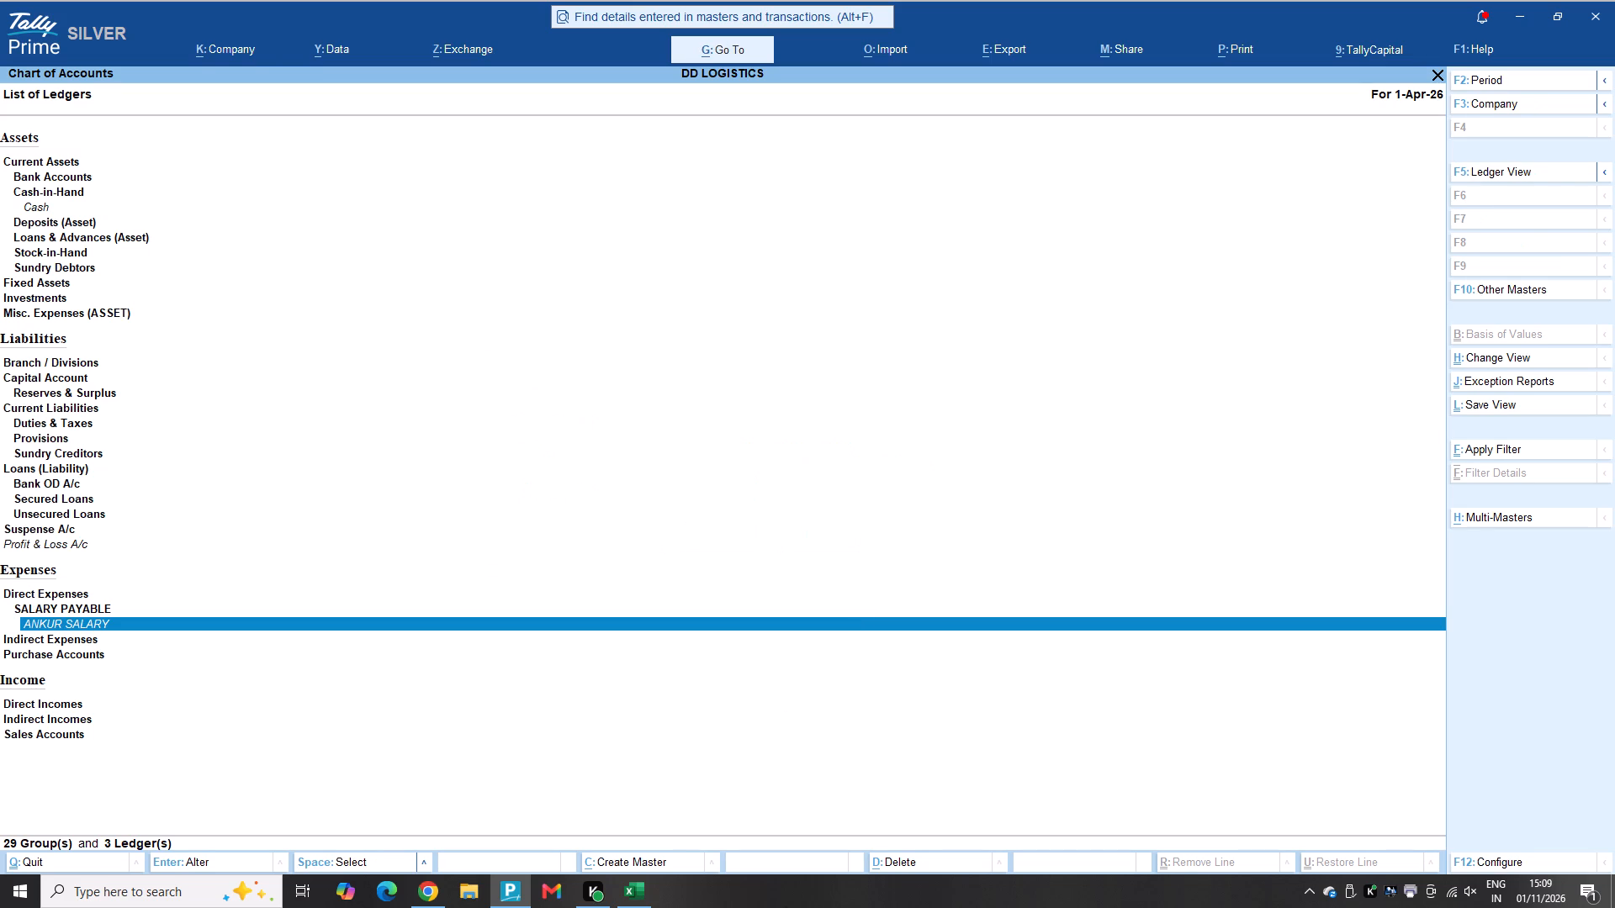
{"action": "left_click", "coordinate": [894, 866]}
Open the ANKUR SALARY ledger for alteration, look through its More Details options, and leave without saving.
{"action": "left_click", "coordinate": [1003, 627]}
{"action": "key", "text": "Up"}
{"action": "key", "text": "Down"}
{"action": "key", "text": "Return"}
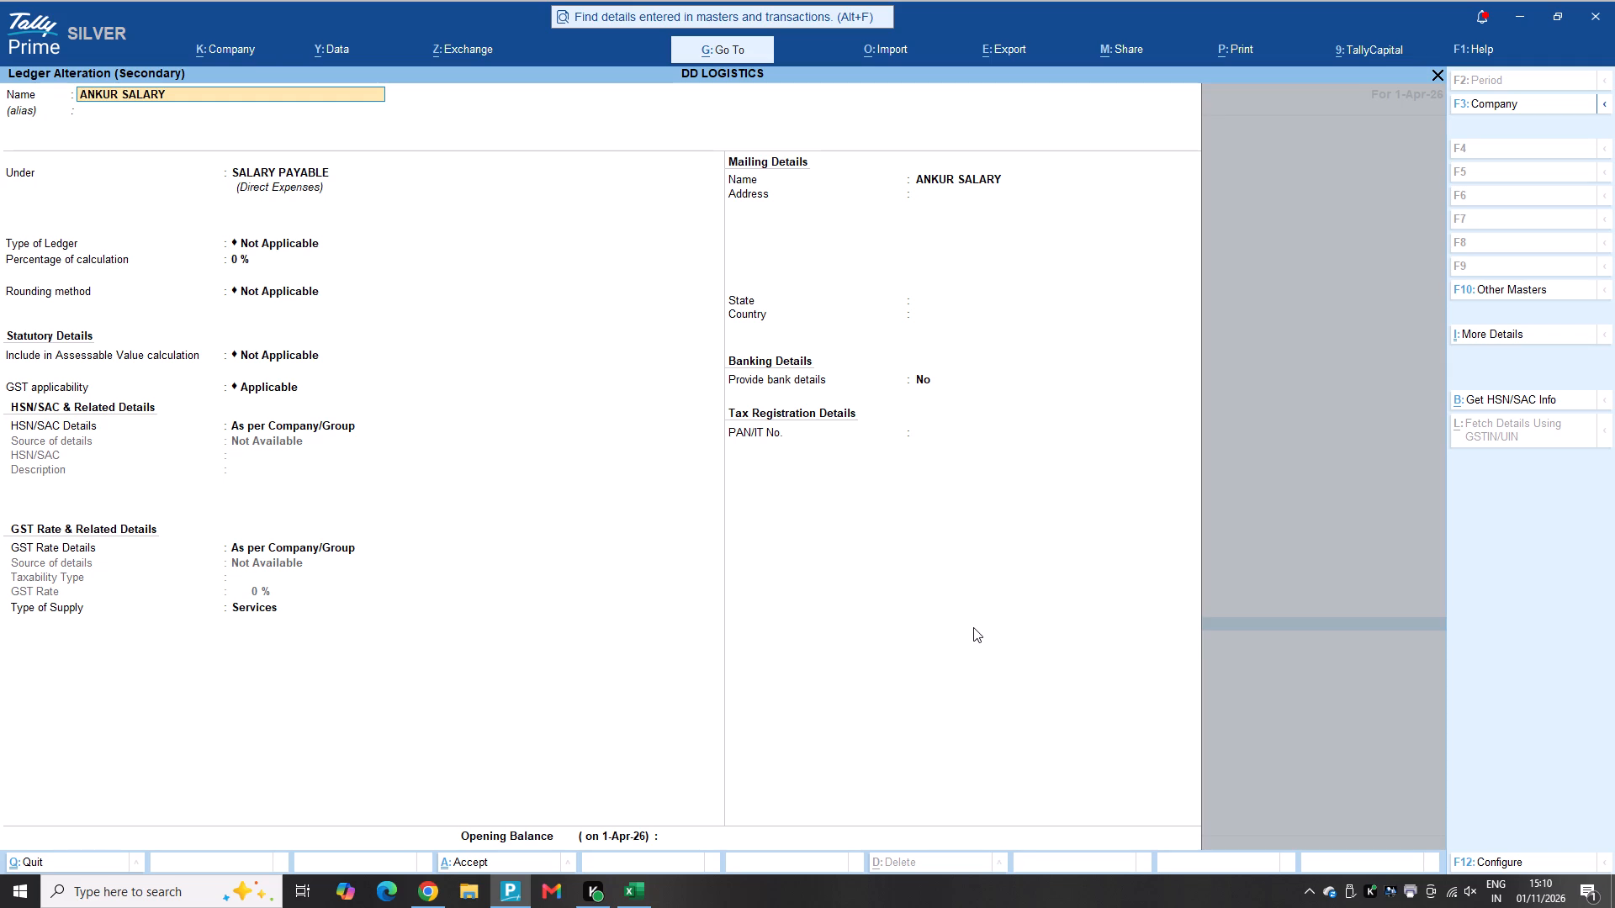
{"action": "left_click", "coordinate": [1510, 338]}
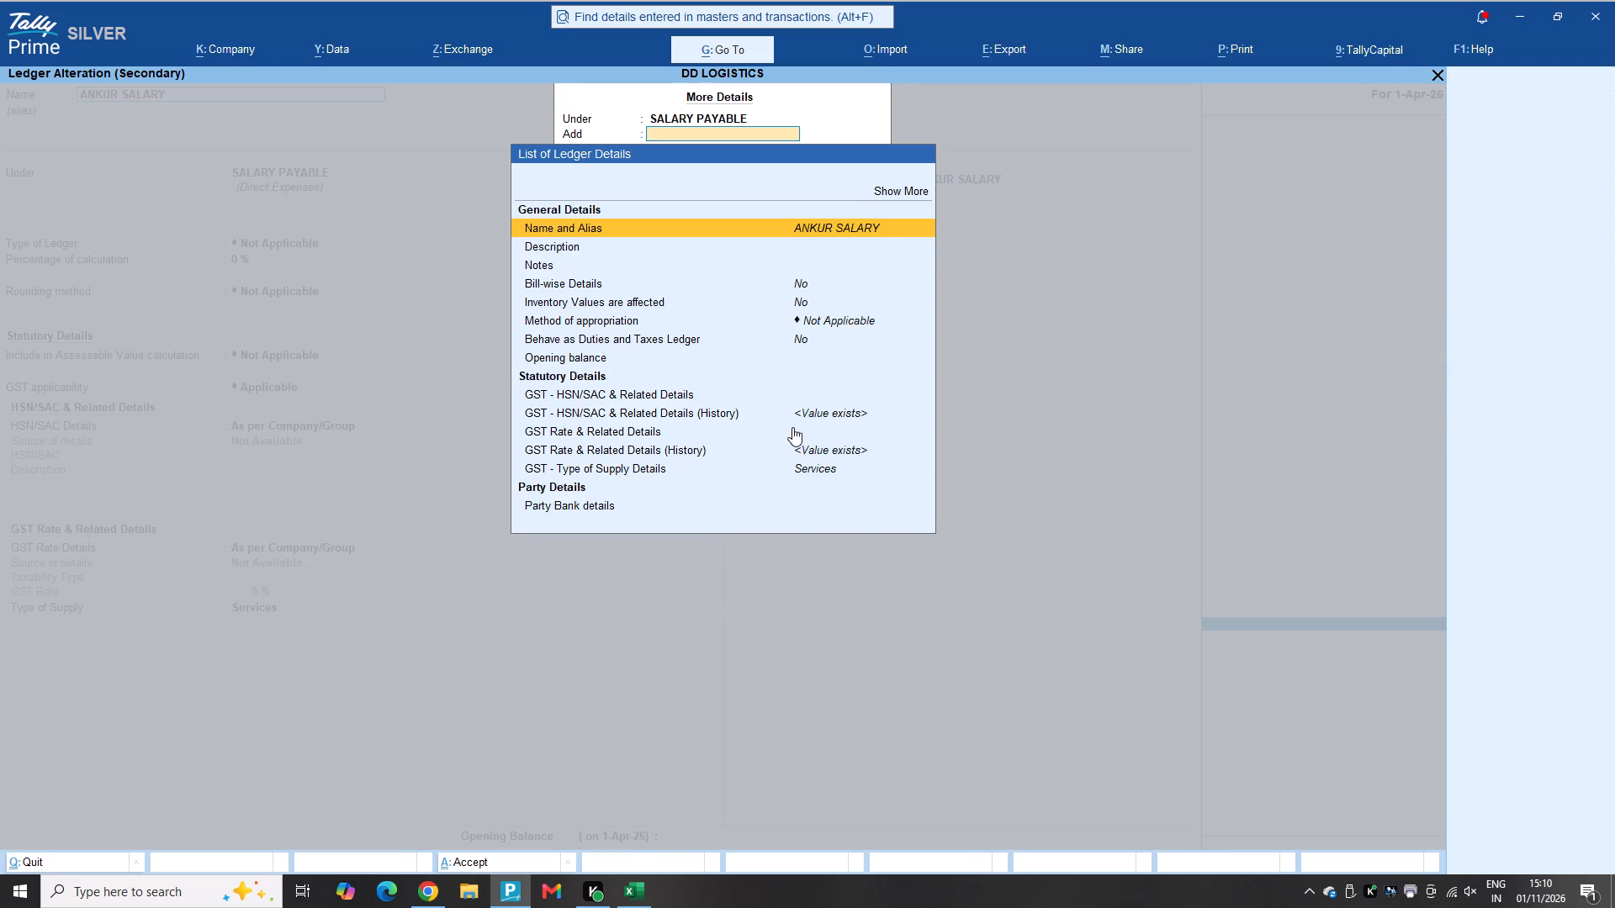
{"action": "scroll", "coordinate": [550, 338], "scroll_direction": "down", "scroll_amount": 3}
{"action": "scroll", "coordinate": [550, 338], "scroll_direction": "up", "scroll_amount": 1}
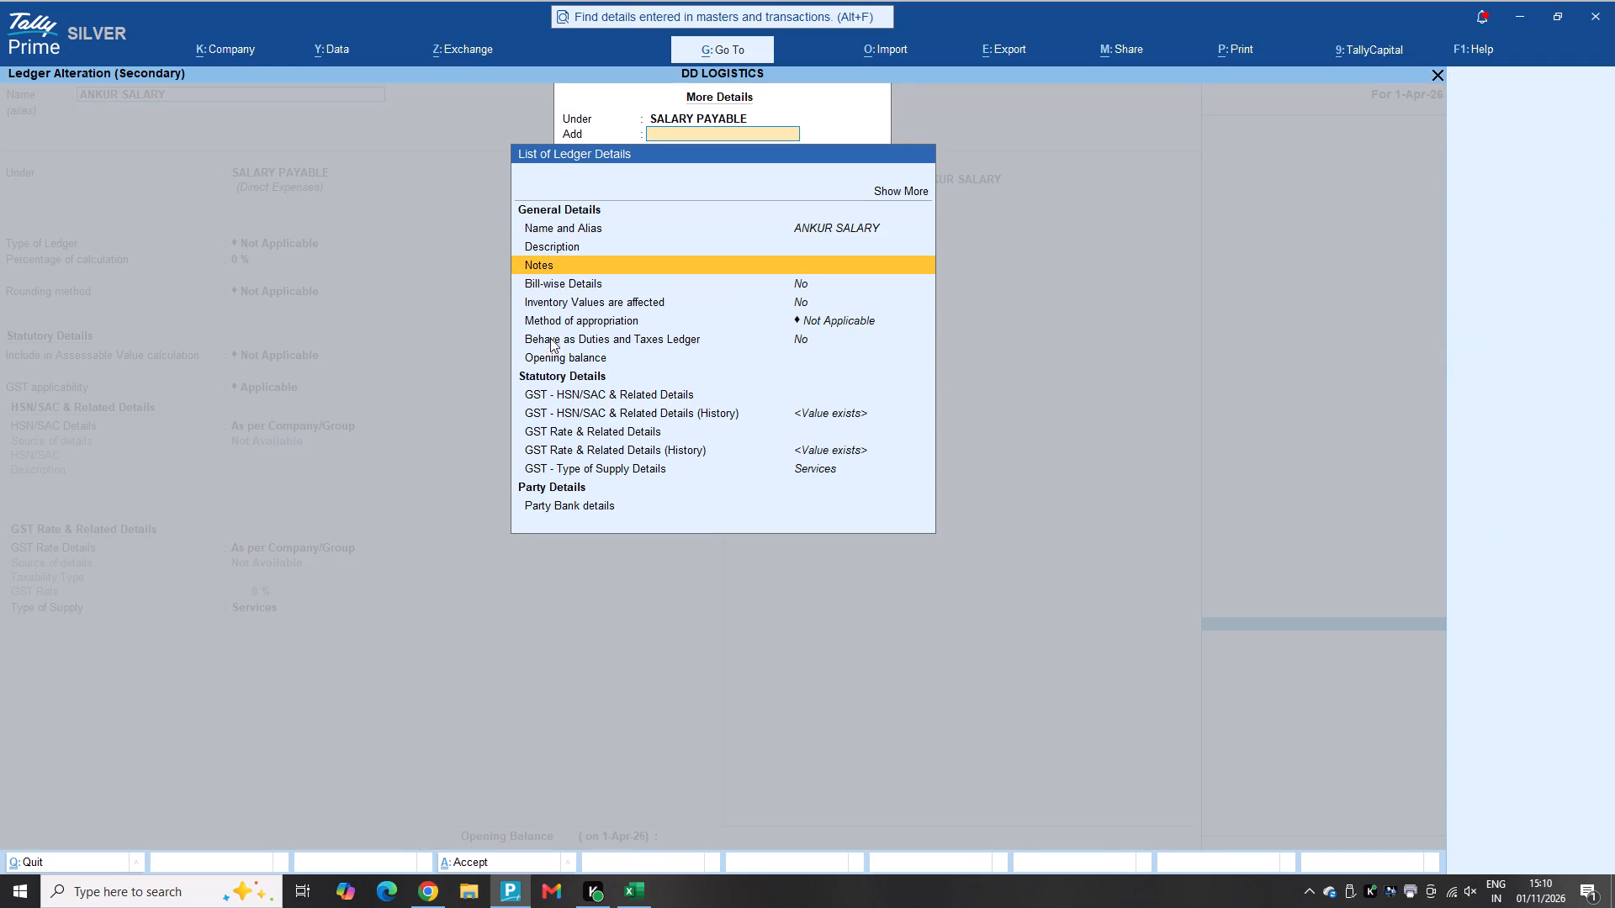
{"action": "scroll", "coordinate": [550, 338], "scroll_direction": "up", "scroll_amount": 4}
{"action": "scroll", "coordinate": [550, 338], "scroll_direction": "down", "scroll_amount": 2}
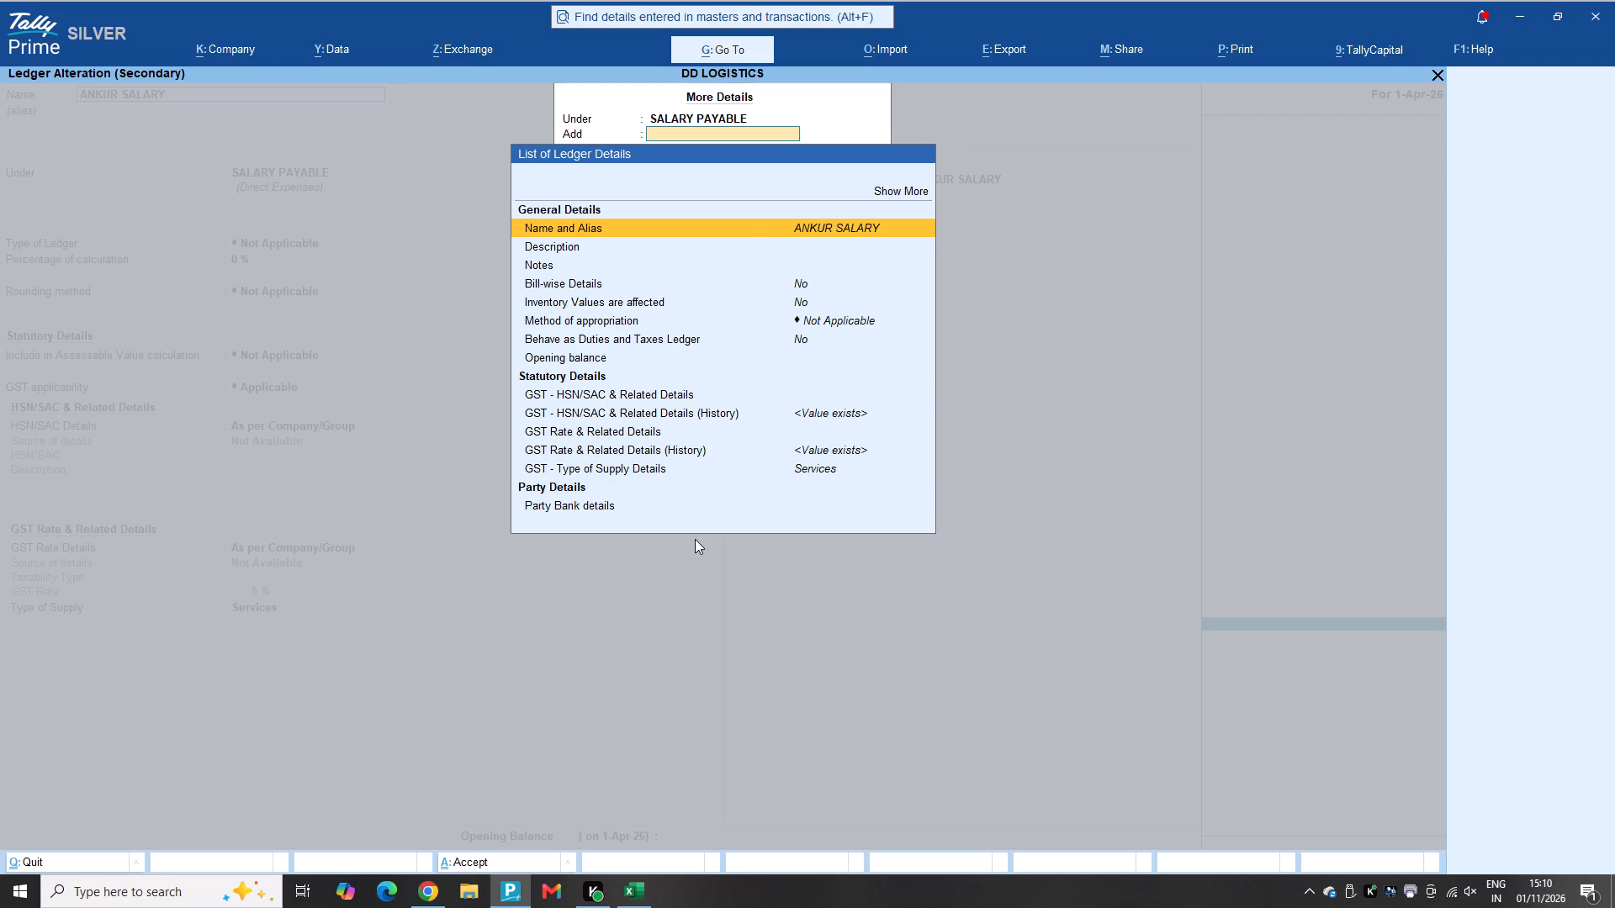
{"action": "key", "text": "Escape"}
{"action": "key", "text": "Escape"}
{"action": "key", "text": "Escape"}
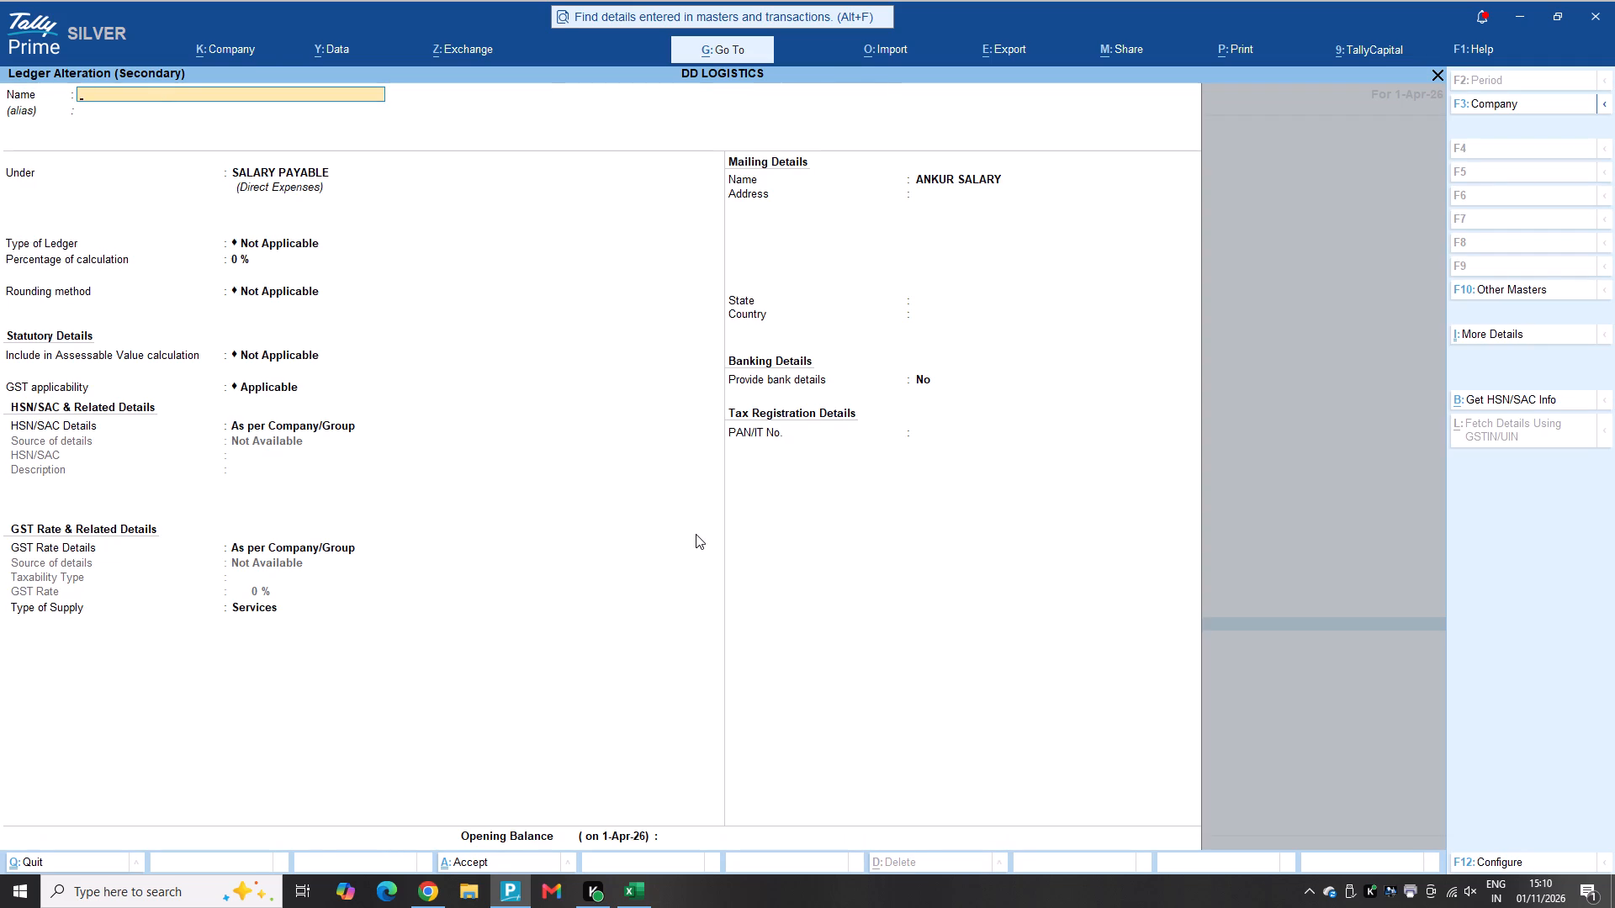
{"action": "key", "text": "Escape"}
{"action": "key", "text": "Escape"}
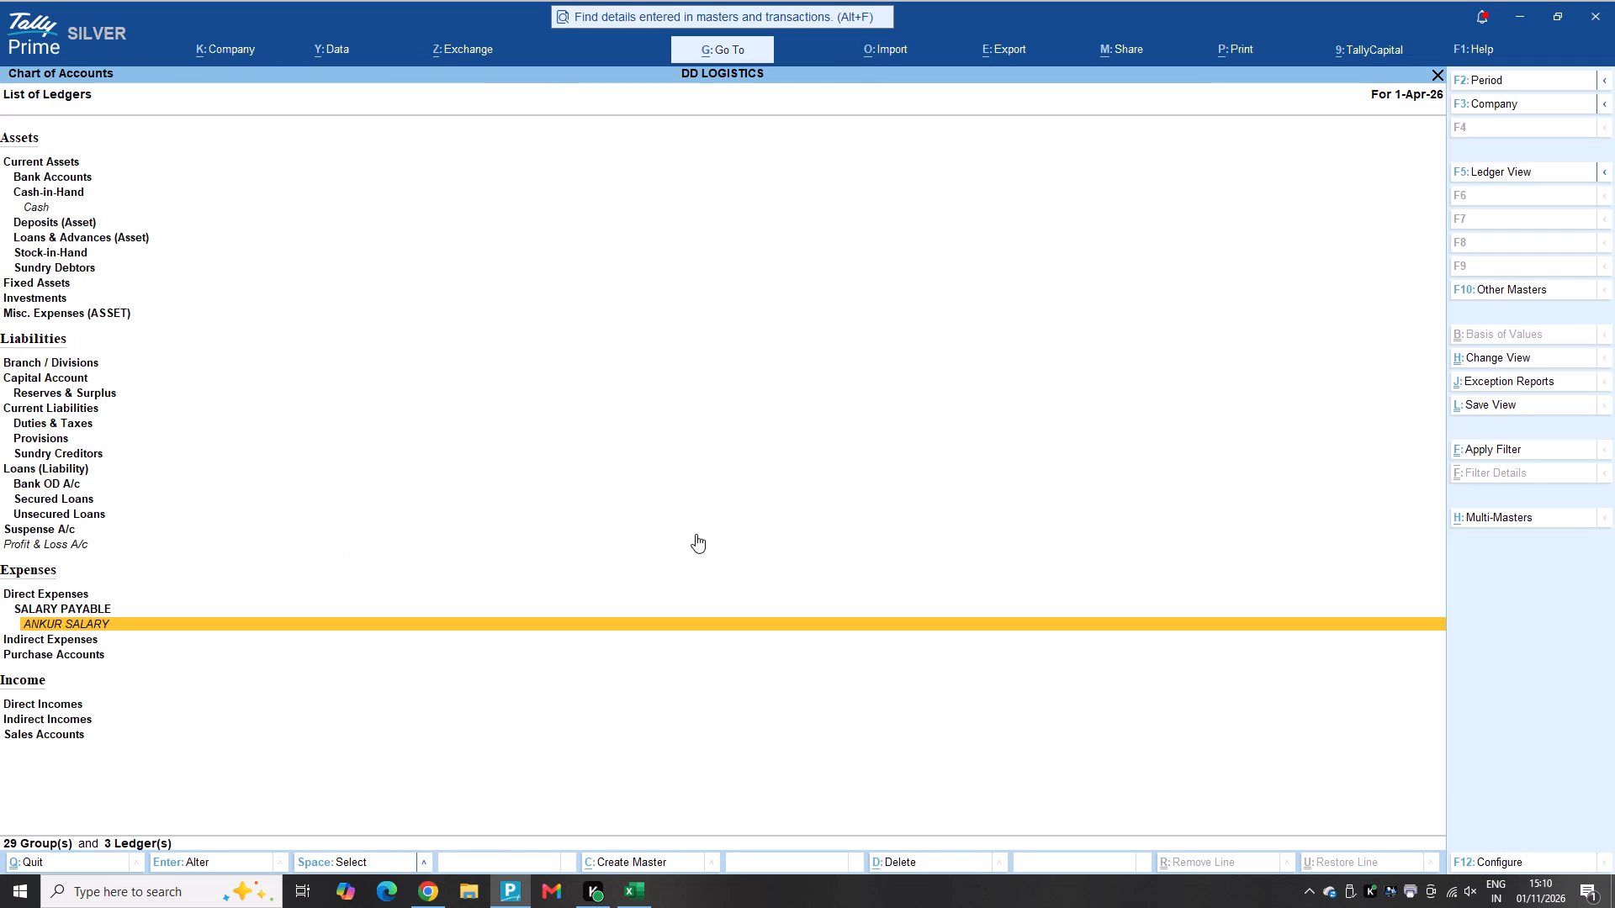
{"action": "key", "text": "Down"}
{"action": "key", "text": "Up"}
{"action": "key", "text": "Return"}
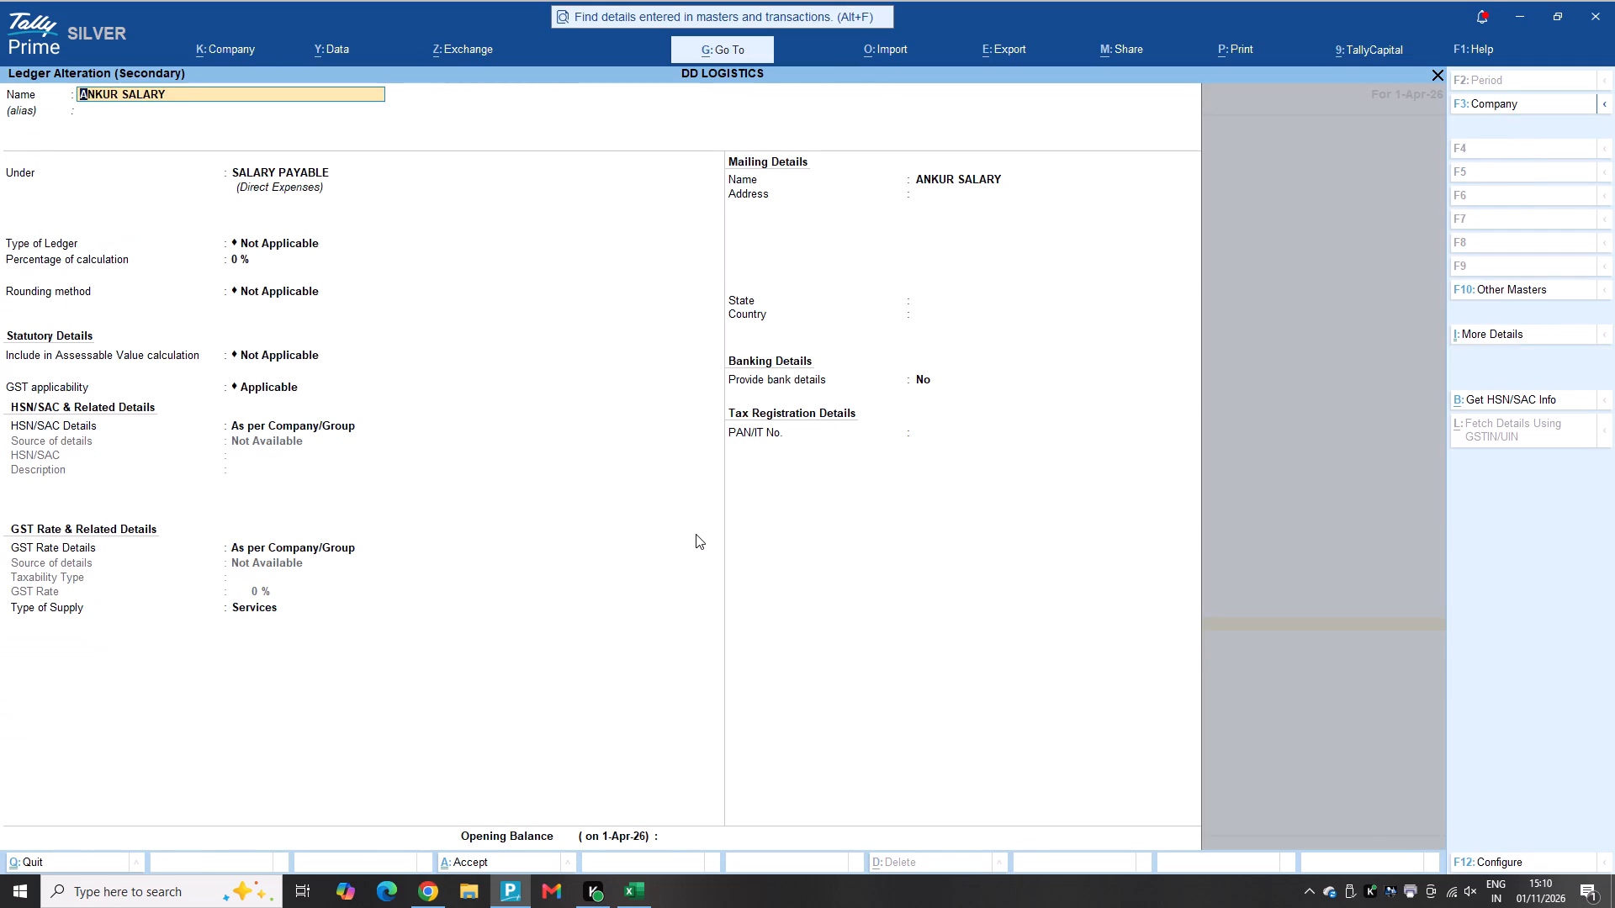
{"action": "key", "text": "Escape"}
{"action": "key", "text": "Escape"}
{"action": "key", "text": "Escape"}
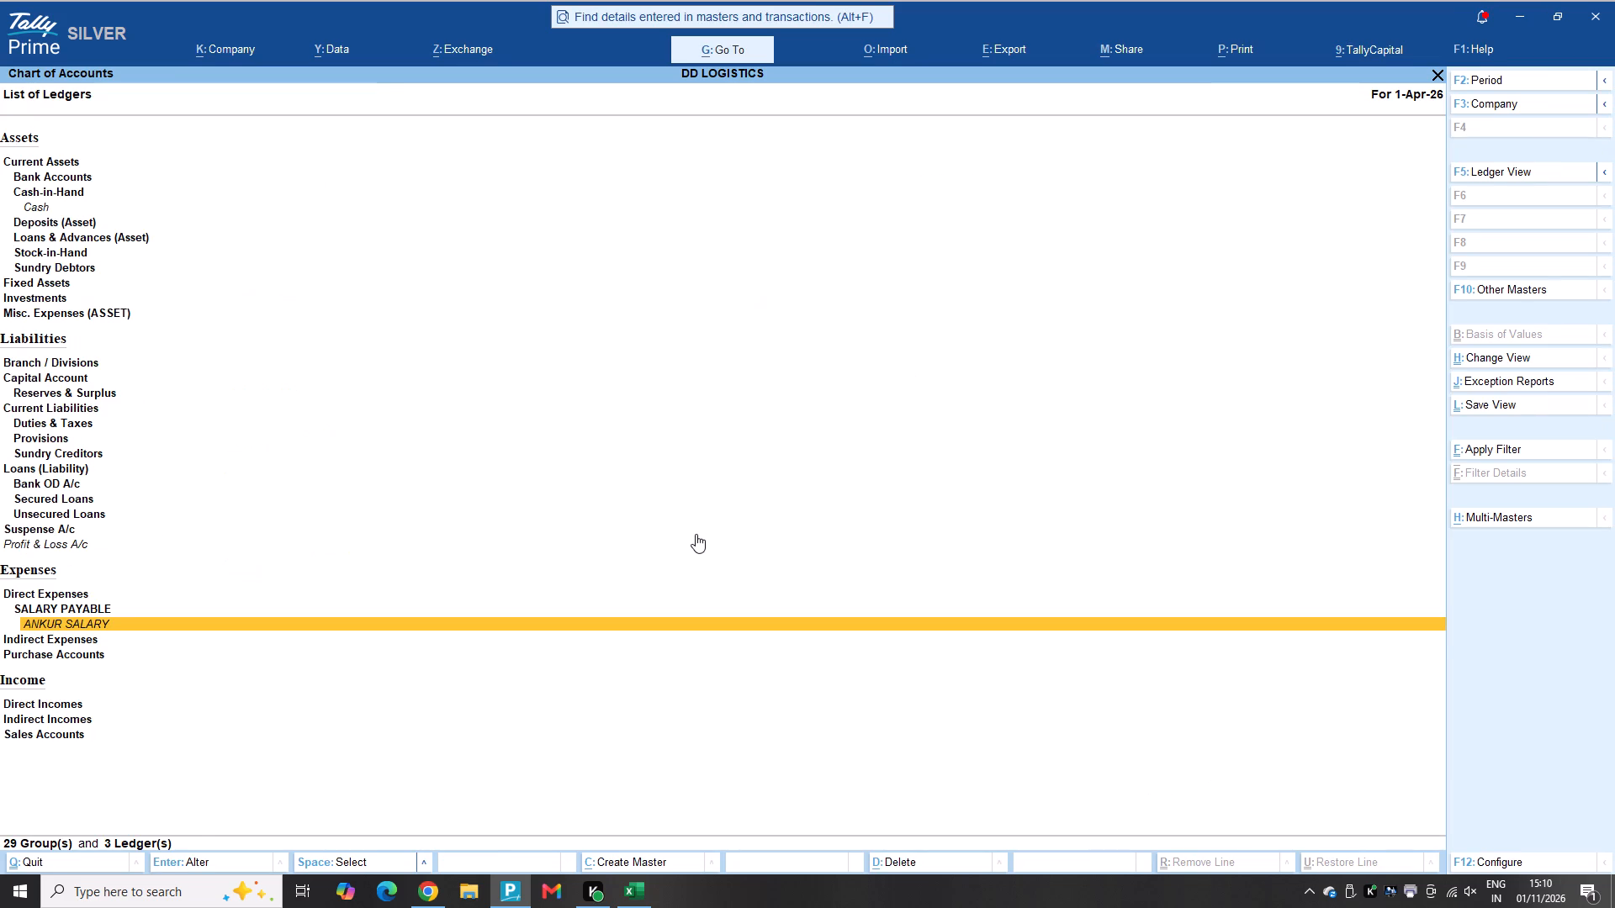
Leave the Chart of Accounts and return to the Gateway of Tally.
{"action": "key", "text": "Down"}
{"action": "key", "text": "Up"}
{"action": "key", "text": "Escape"}
{"action": "key", "text": "Escape"}
{"action": "key", "text": "Escape"}
{"action": "key", "text": "Down"}
{"action": "key", "text": "Escape"}
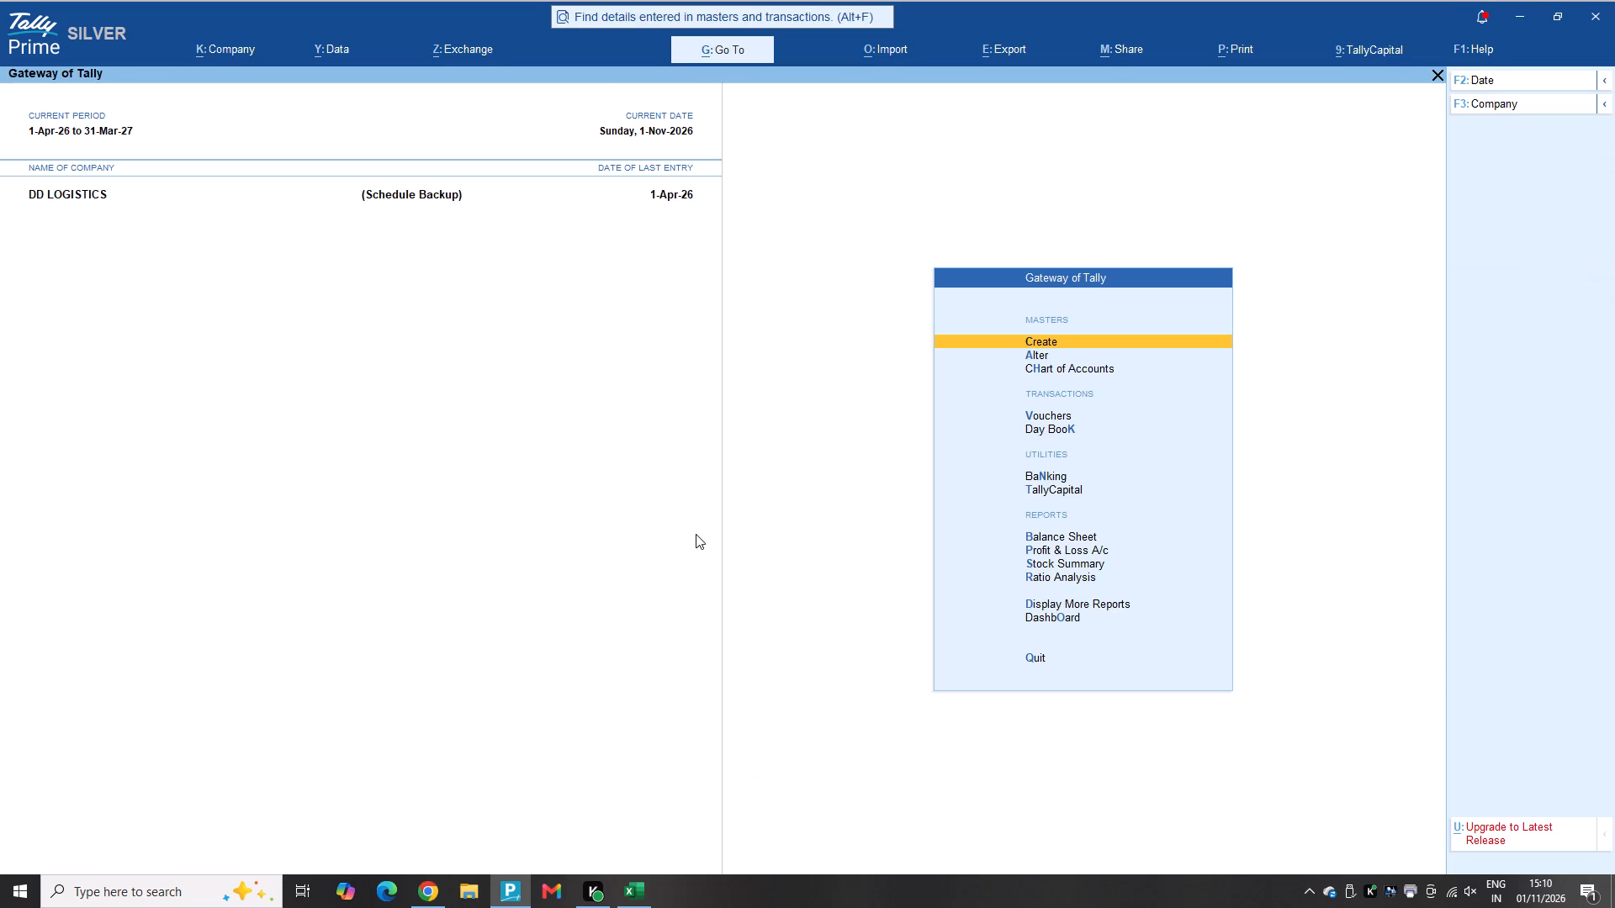
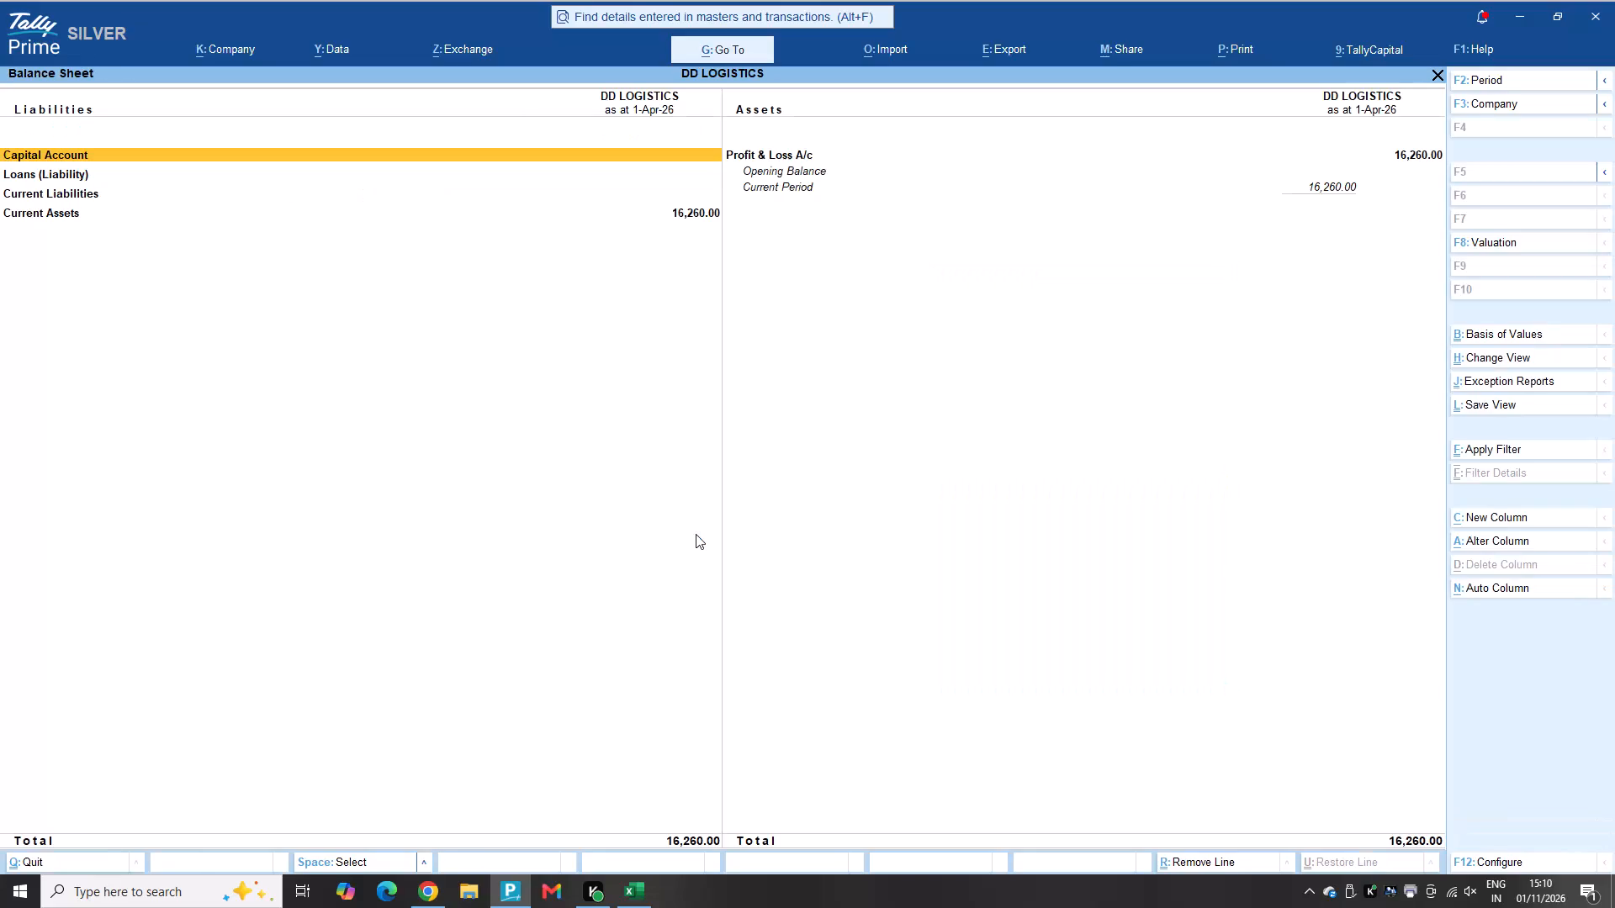
Go to the Current Assets group in the DD LOGISTICS Balance Sheet.
{"action": "key", "text": "Down"}
{"action": "key", "text": "Down"}
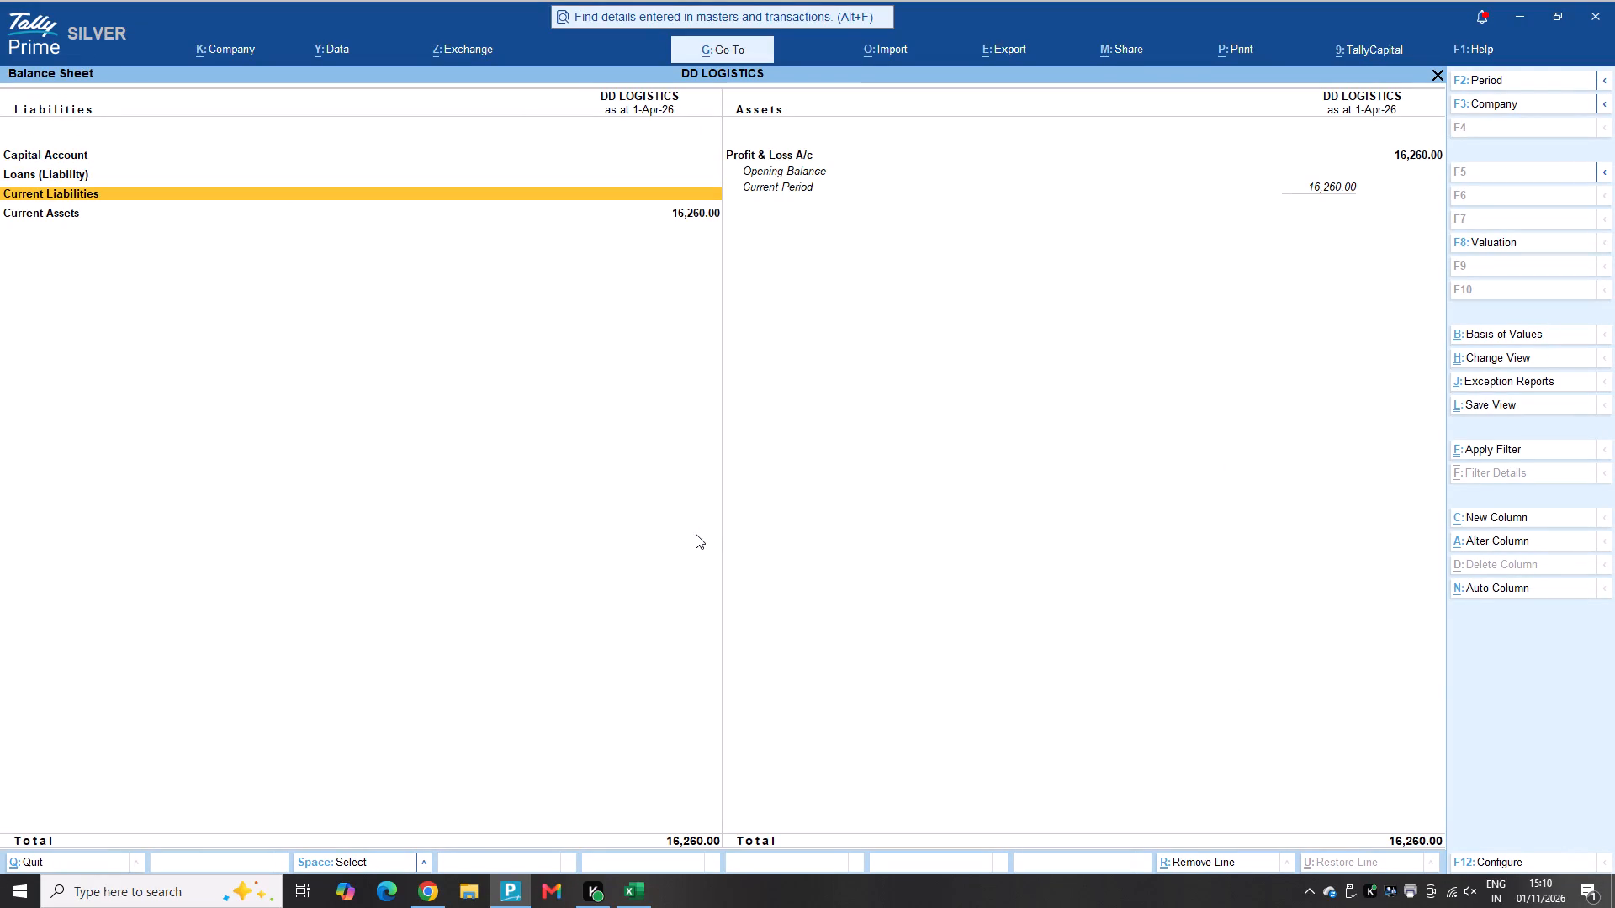
{"action": "key", "text": "Down"}
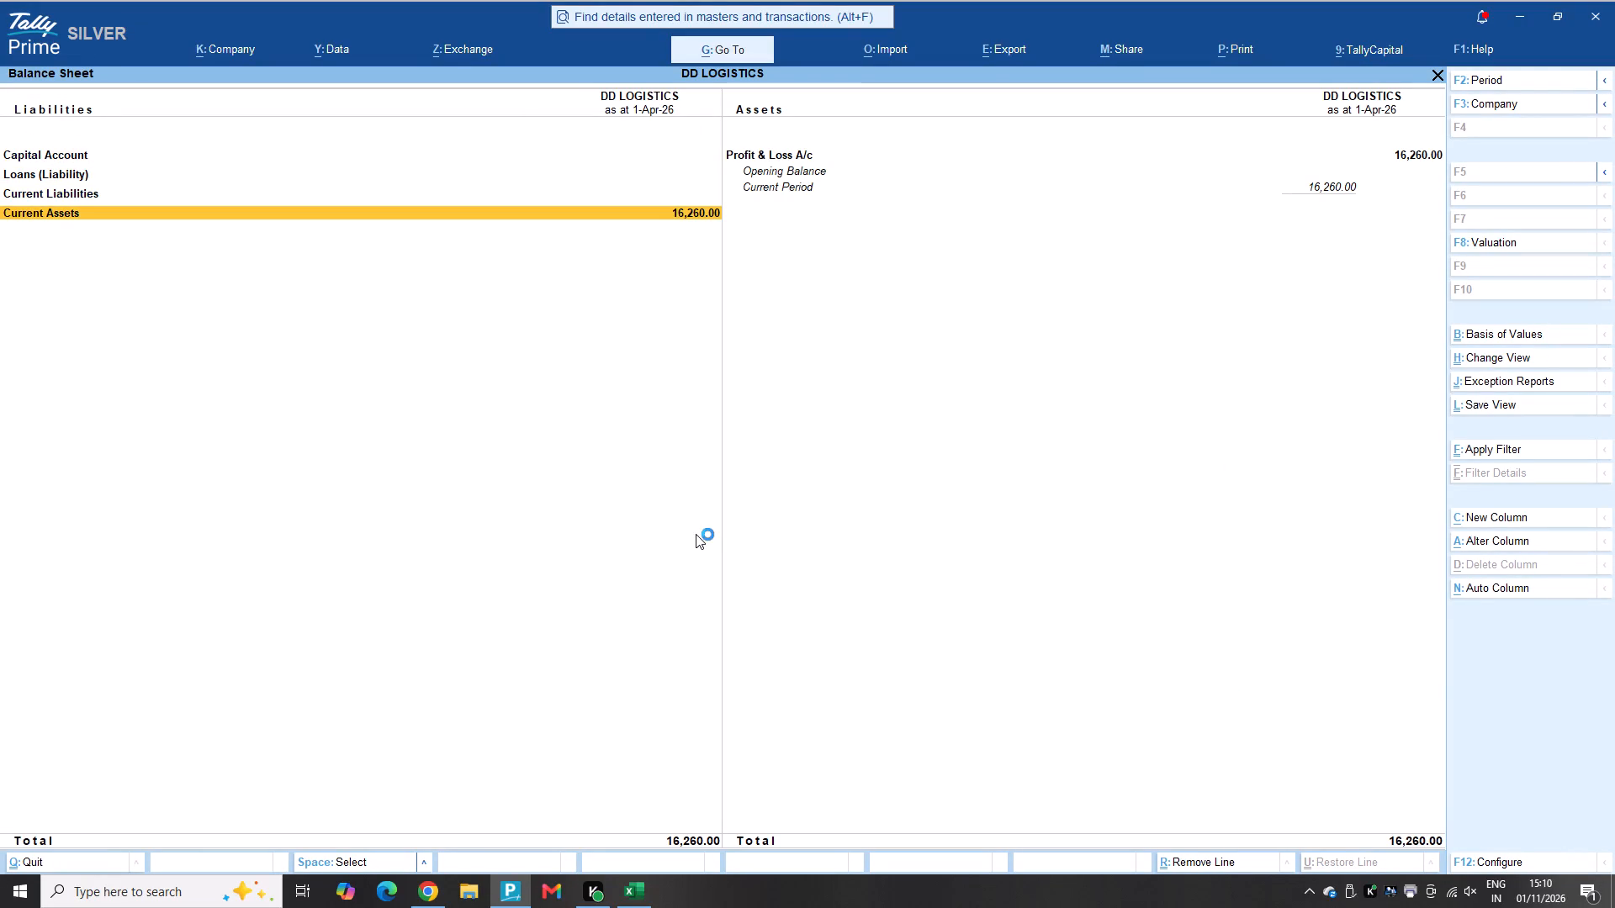
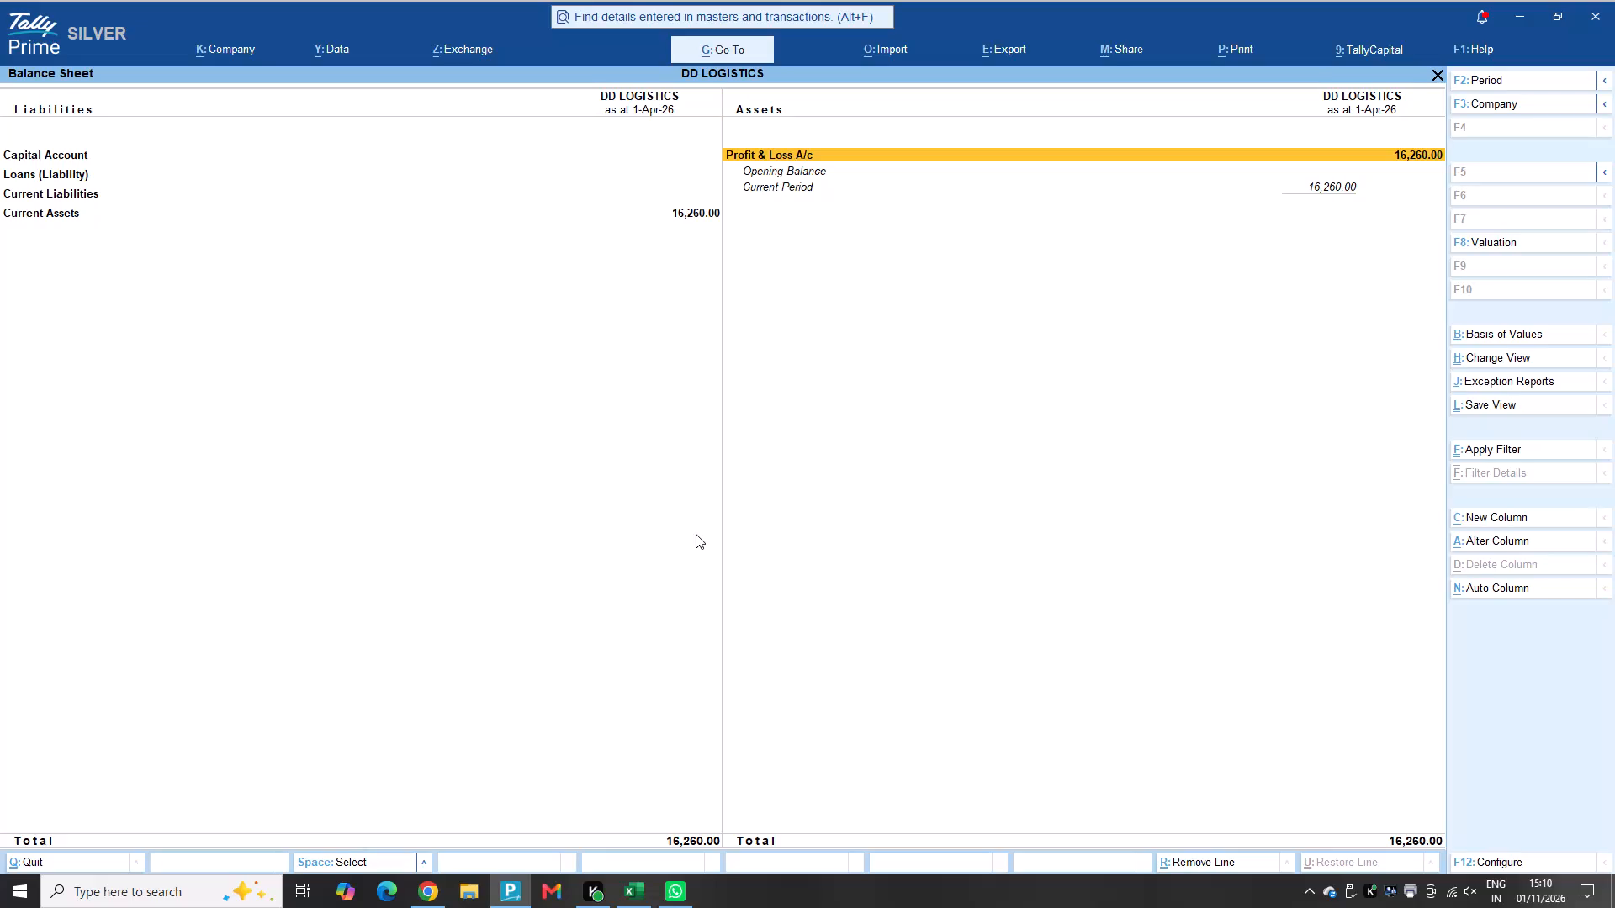
Examine the Current Assets group in the Balance Sheet, down to the Cash ledger's monthly summary and April vouchers.
{"action": "key", "text": "Left"}
{"action": "key", "text": "Down"}
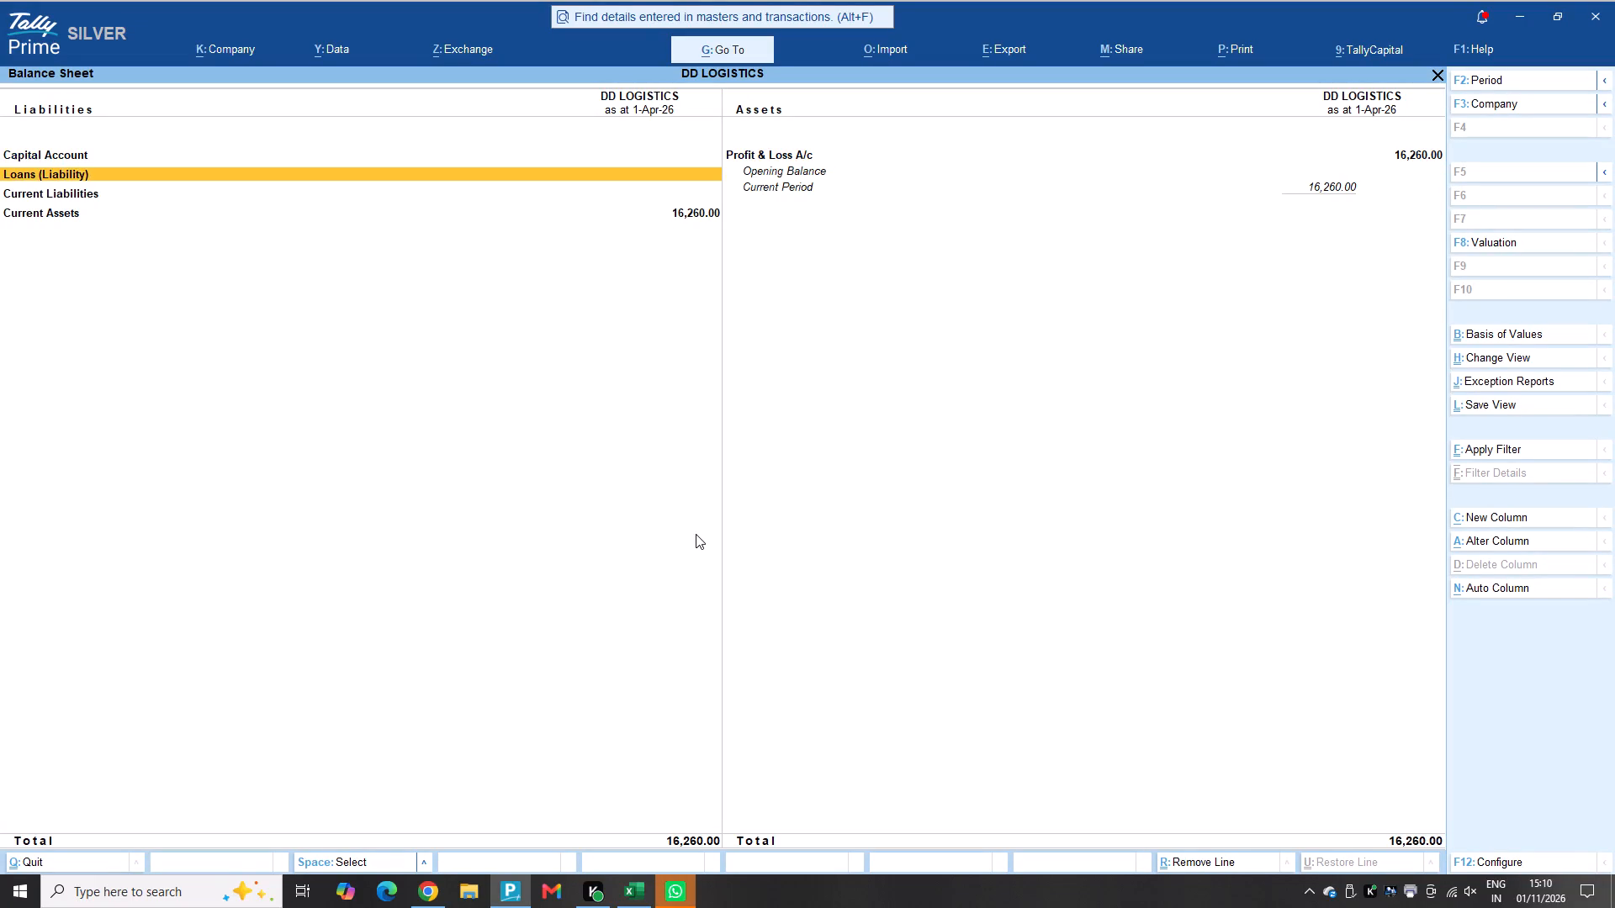
{"action": "key", "text": "Down"}
{"action": "key", "text": "Down"}
{"action": "key", "text": "Return"}
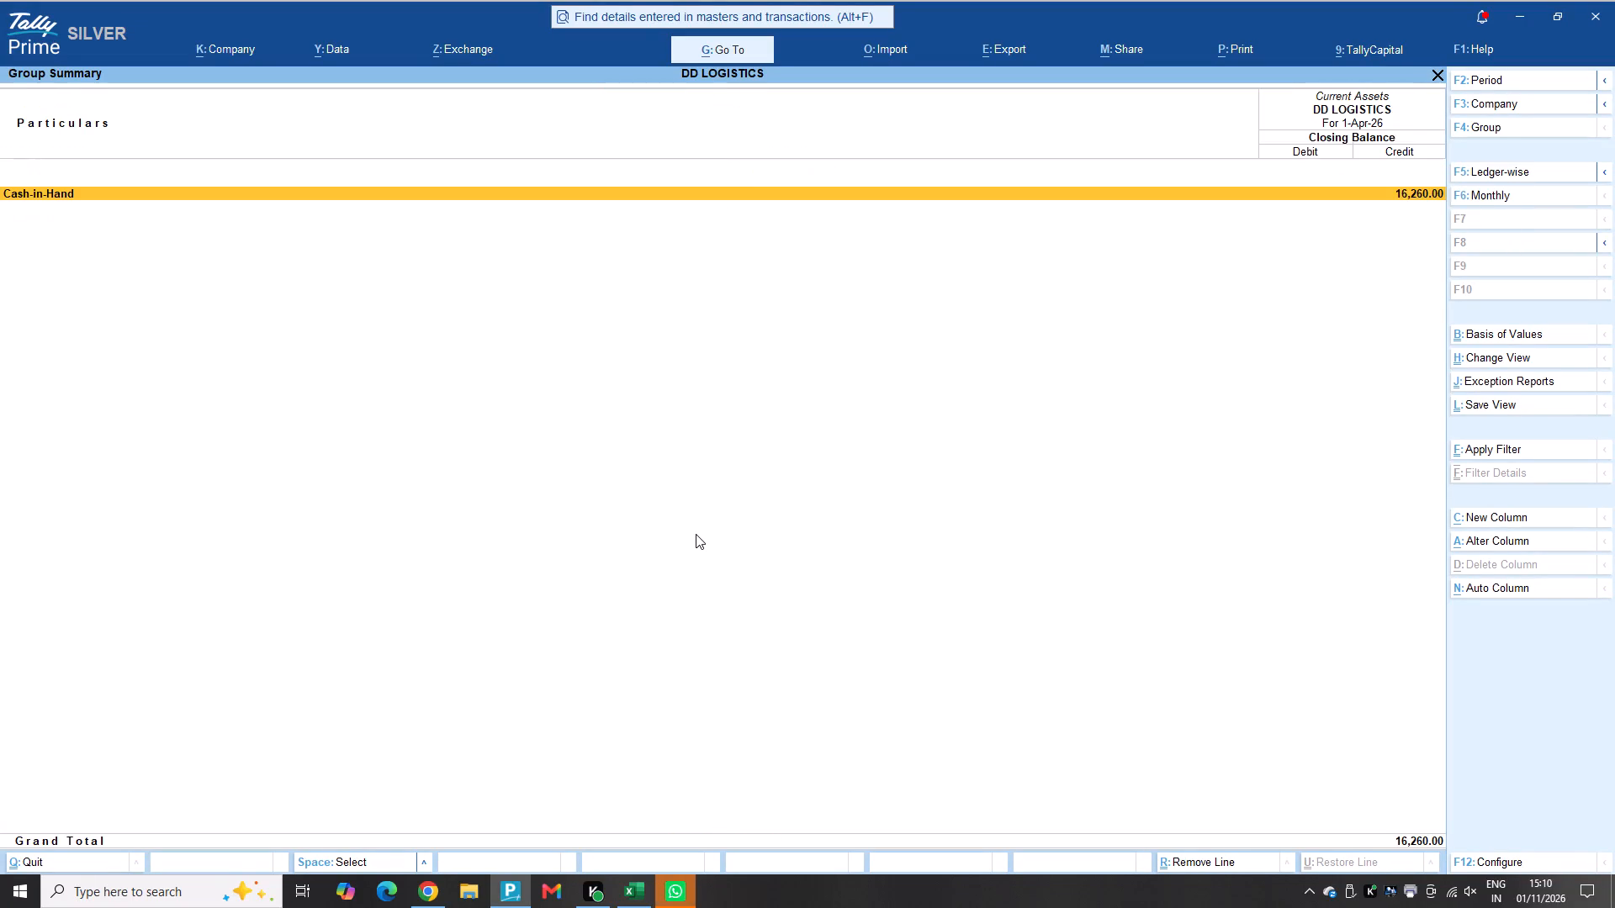
{"action": "key", "text": "Escape"}
{"action": "key", "text": "Return"}
{"action": "key", "text": "Return"}
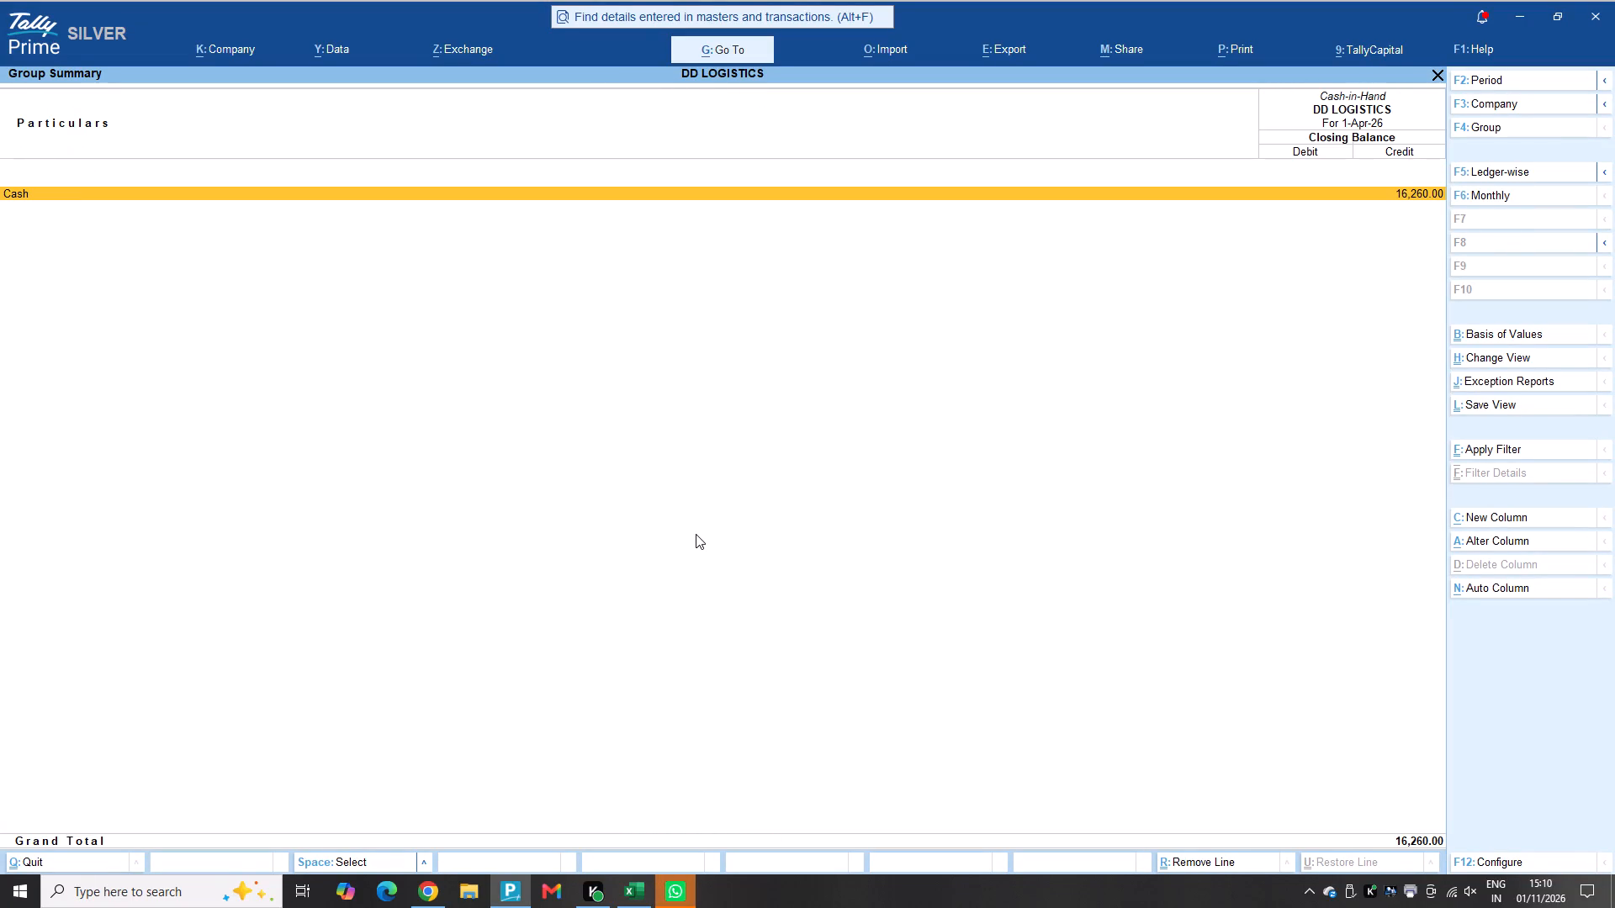
{"action": "key", "text": "Return"}
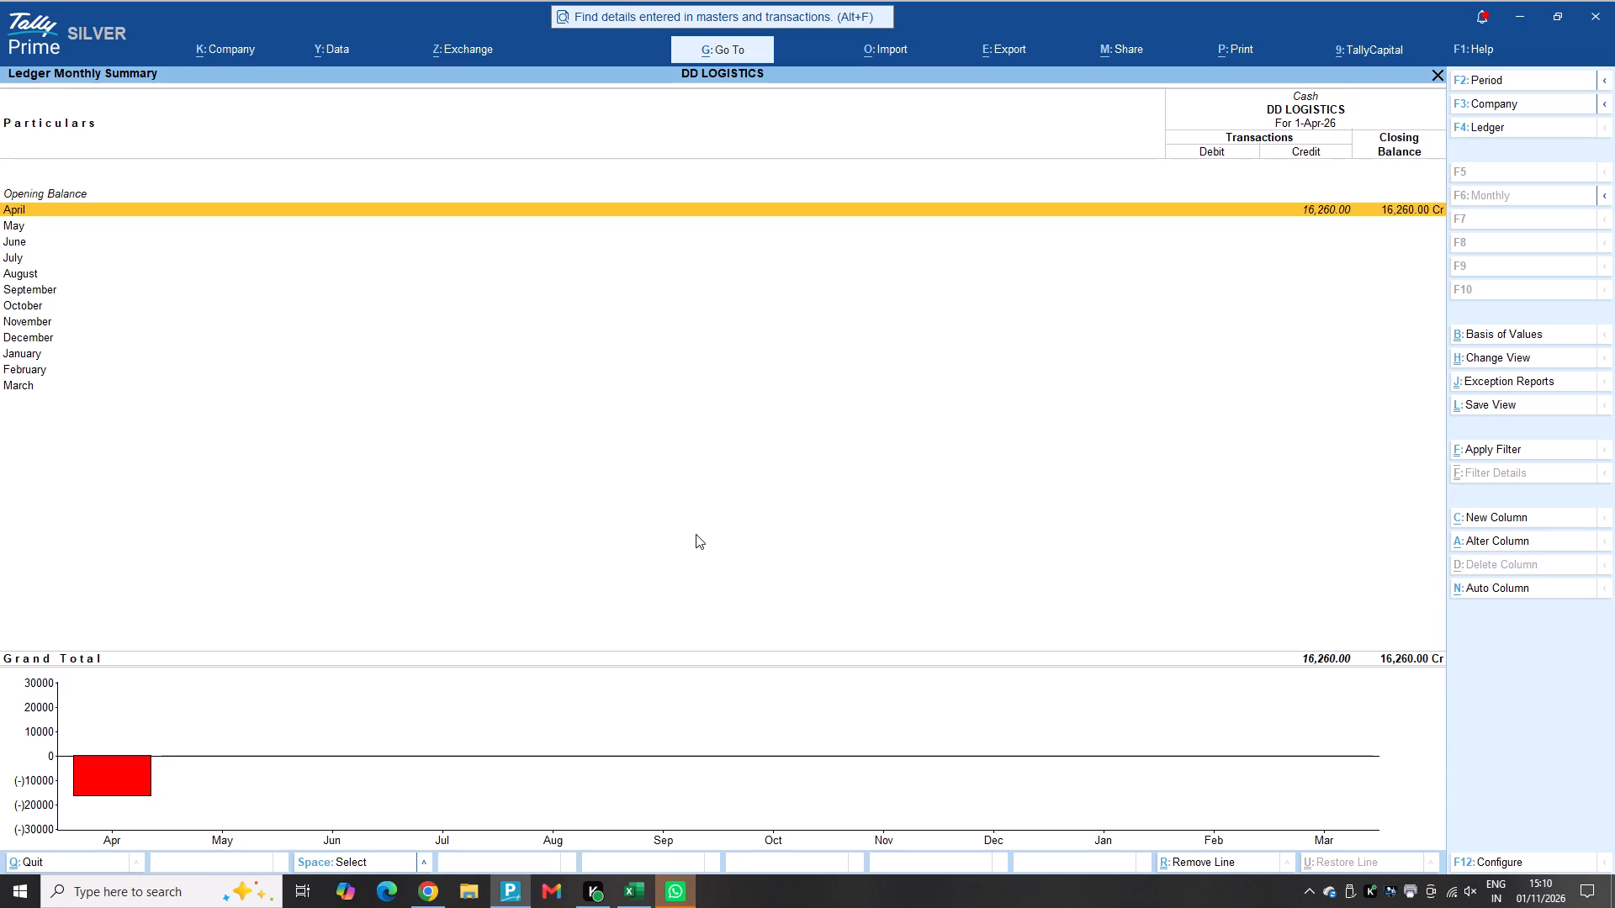
{"action": "key", "text": "Return"}
{"action": "key", "text": "Escape"}
{"action": "key", "text": "Return"}
{"action": "key", "text": "Escape"}
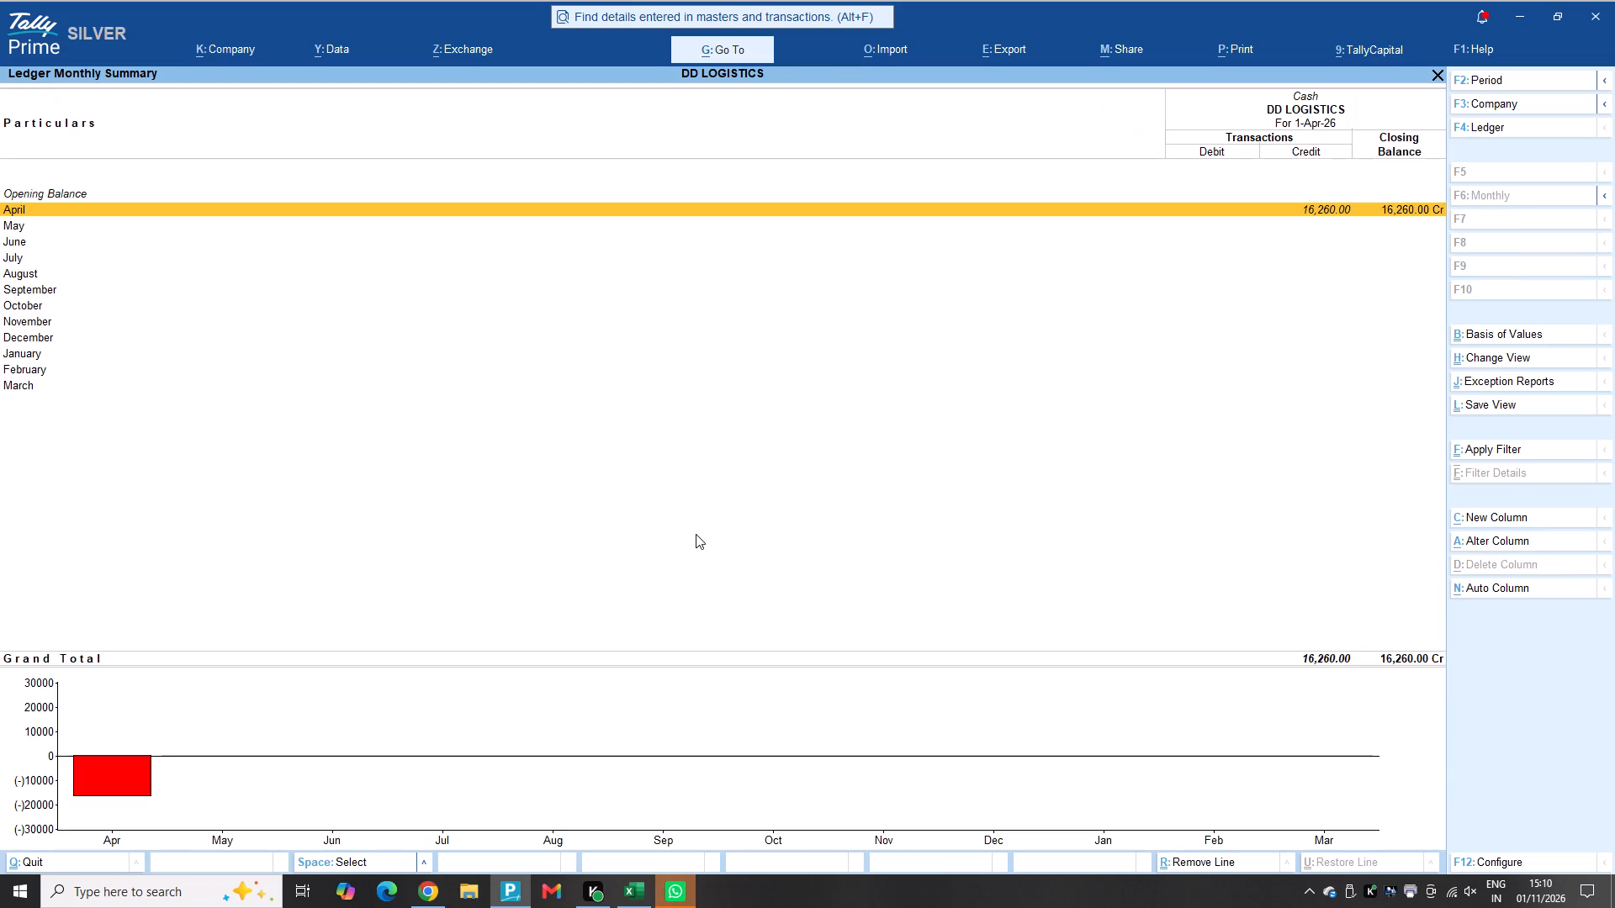
{"action": "key", "text": "Escape"}
{"action": "key", "text": "Escape"}
{"action": "key", "text": "Escape"}
{"action": "key", "text": "Escape"}
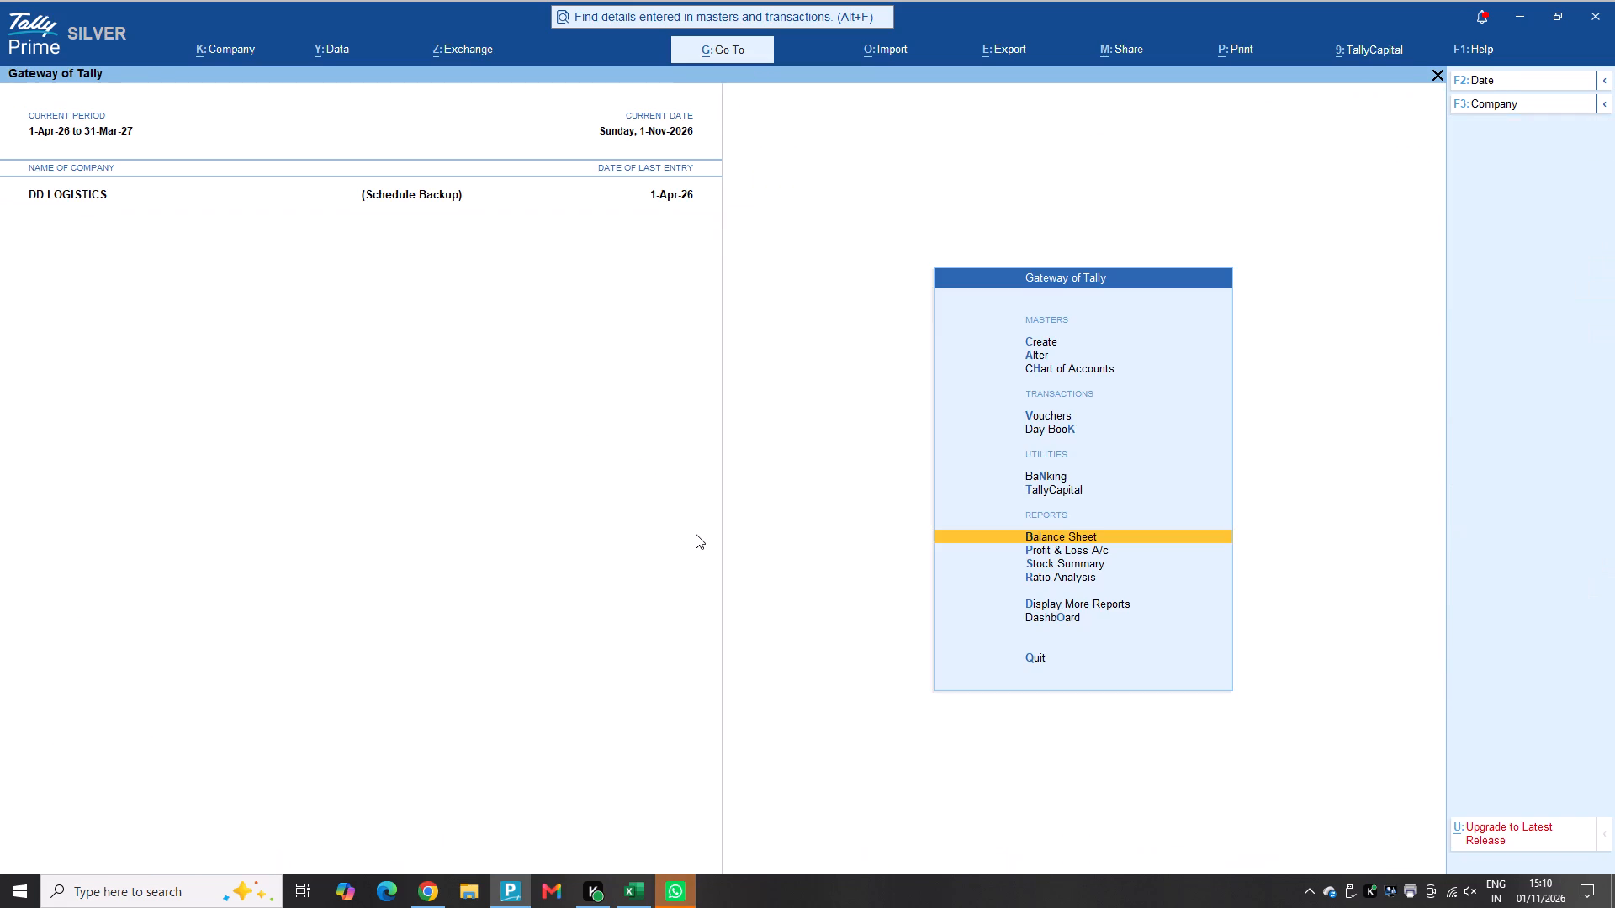
{"action": "key", "text": "Escape"}
{"action": "key", "text": "Escape"}
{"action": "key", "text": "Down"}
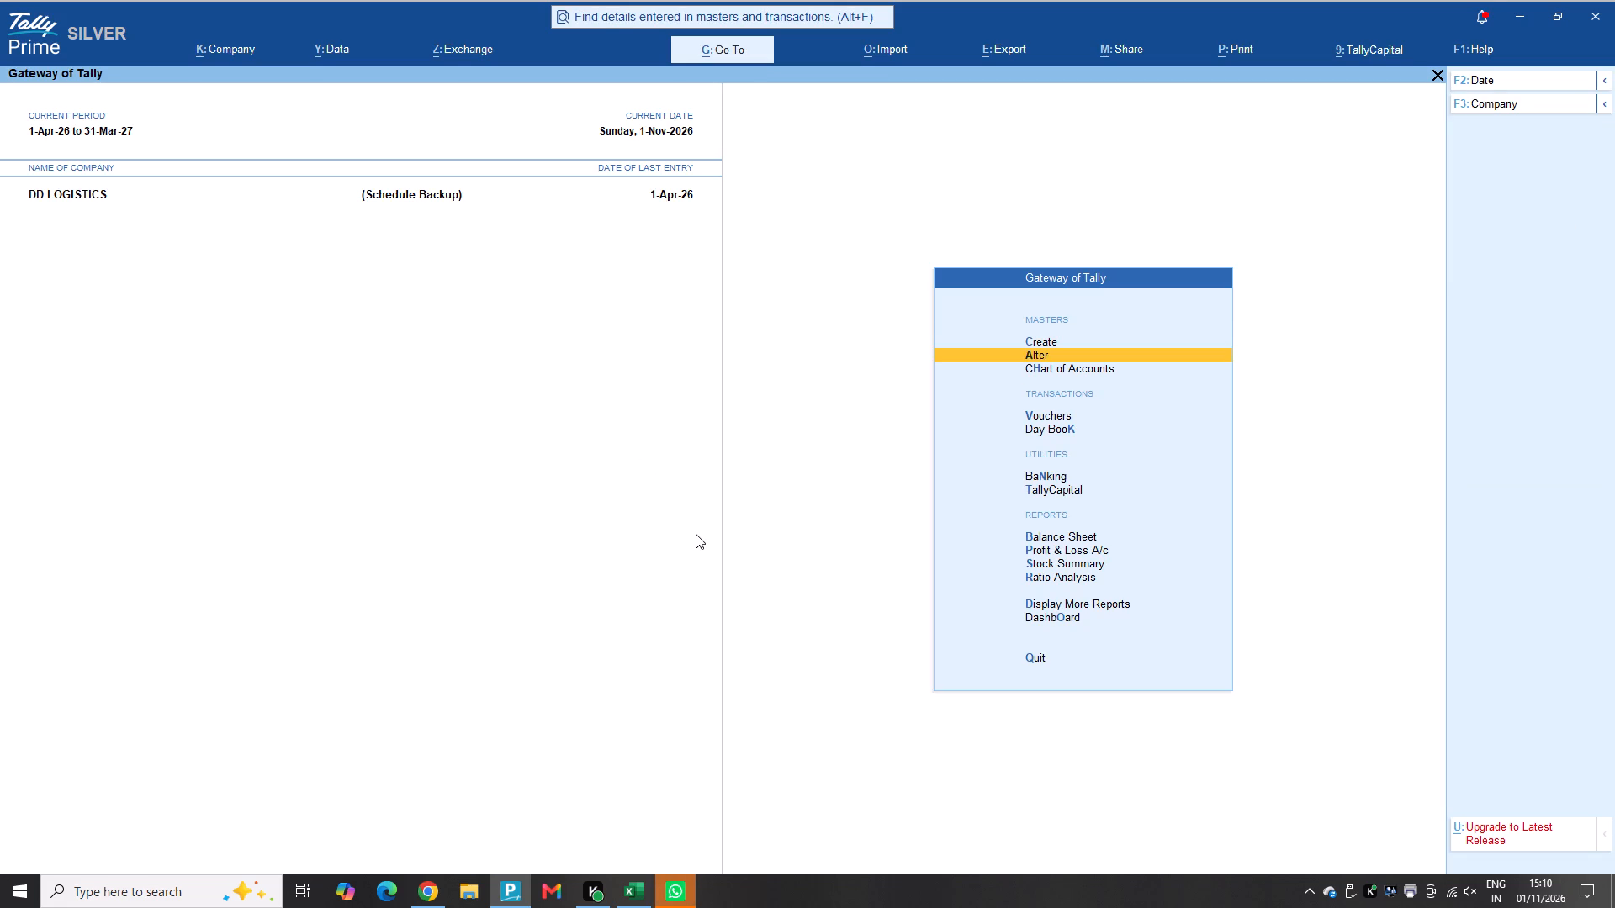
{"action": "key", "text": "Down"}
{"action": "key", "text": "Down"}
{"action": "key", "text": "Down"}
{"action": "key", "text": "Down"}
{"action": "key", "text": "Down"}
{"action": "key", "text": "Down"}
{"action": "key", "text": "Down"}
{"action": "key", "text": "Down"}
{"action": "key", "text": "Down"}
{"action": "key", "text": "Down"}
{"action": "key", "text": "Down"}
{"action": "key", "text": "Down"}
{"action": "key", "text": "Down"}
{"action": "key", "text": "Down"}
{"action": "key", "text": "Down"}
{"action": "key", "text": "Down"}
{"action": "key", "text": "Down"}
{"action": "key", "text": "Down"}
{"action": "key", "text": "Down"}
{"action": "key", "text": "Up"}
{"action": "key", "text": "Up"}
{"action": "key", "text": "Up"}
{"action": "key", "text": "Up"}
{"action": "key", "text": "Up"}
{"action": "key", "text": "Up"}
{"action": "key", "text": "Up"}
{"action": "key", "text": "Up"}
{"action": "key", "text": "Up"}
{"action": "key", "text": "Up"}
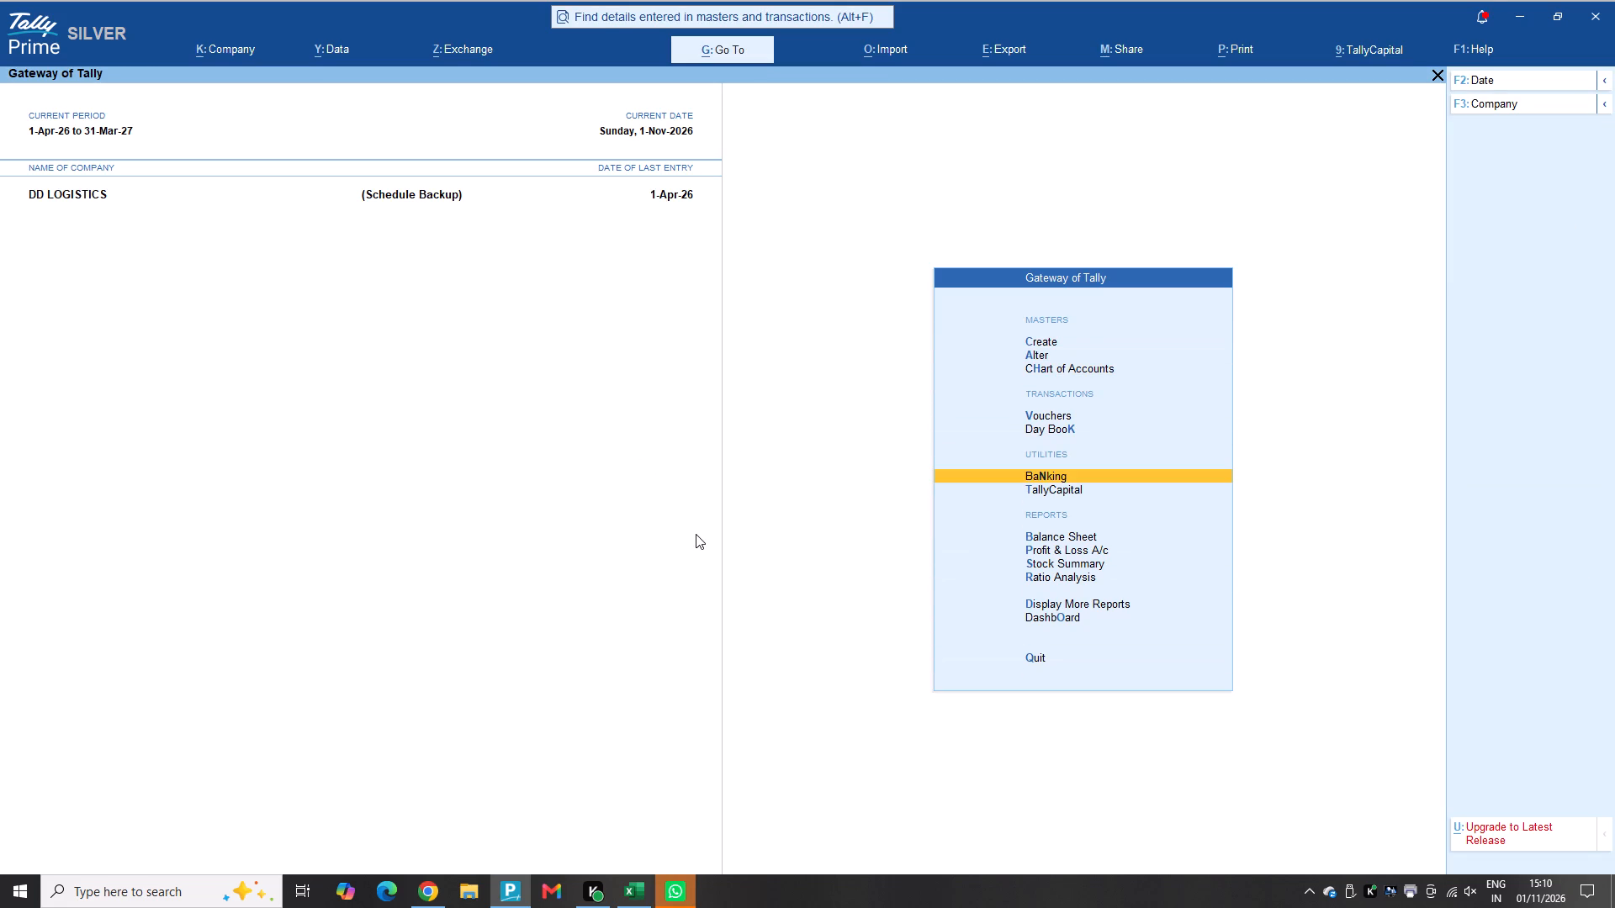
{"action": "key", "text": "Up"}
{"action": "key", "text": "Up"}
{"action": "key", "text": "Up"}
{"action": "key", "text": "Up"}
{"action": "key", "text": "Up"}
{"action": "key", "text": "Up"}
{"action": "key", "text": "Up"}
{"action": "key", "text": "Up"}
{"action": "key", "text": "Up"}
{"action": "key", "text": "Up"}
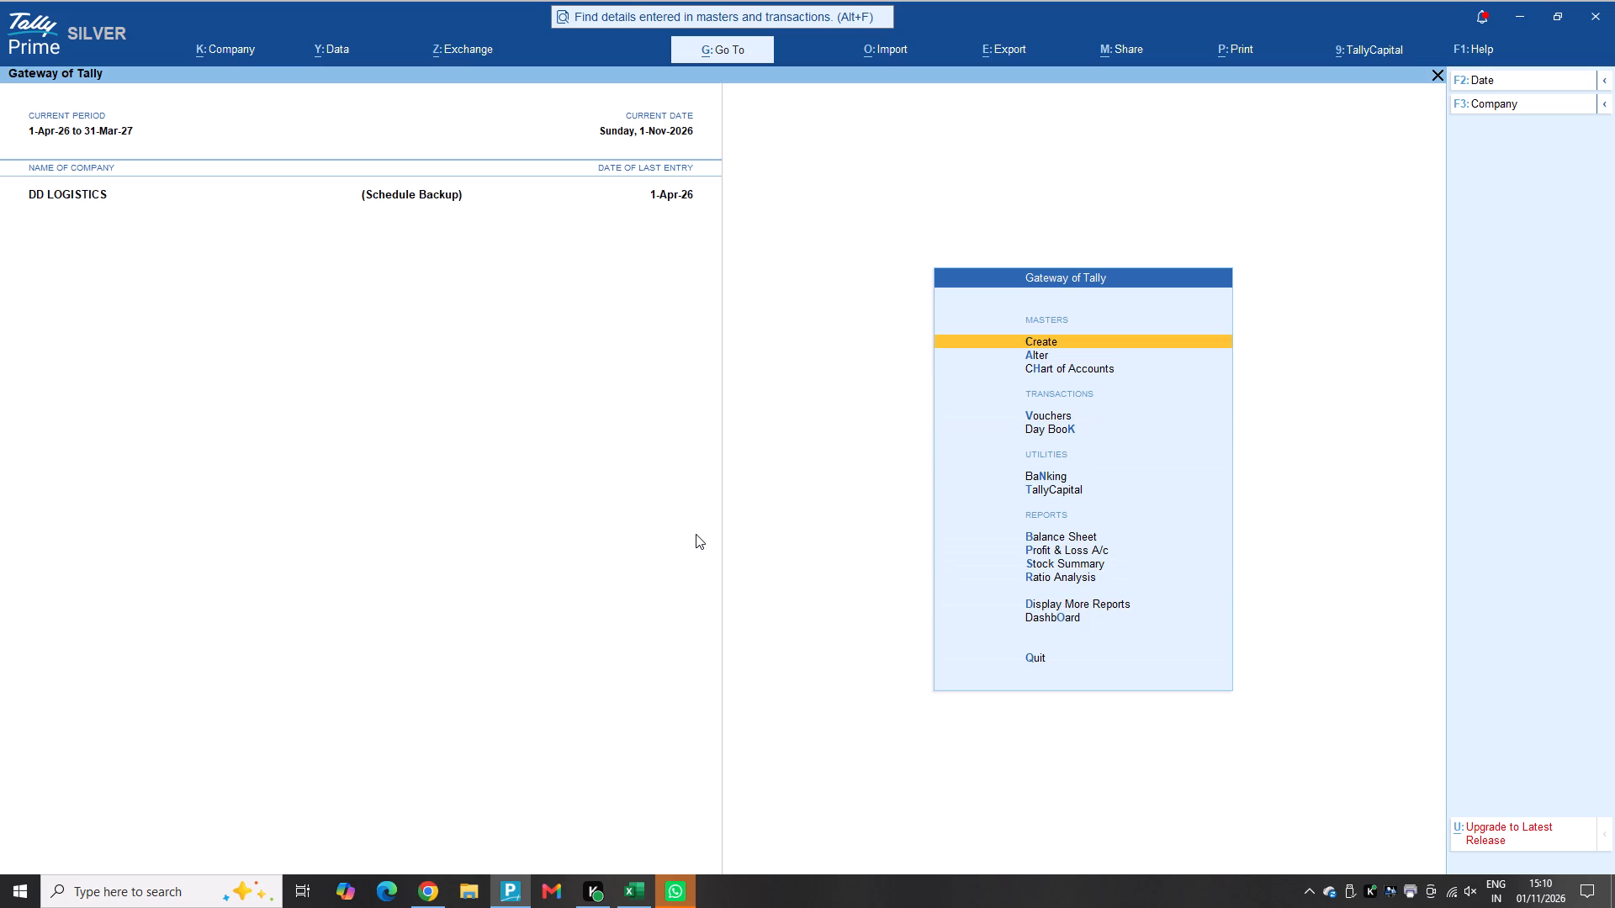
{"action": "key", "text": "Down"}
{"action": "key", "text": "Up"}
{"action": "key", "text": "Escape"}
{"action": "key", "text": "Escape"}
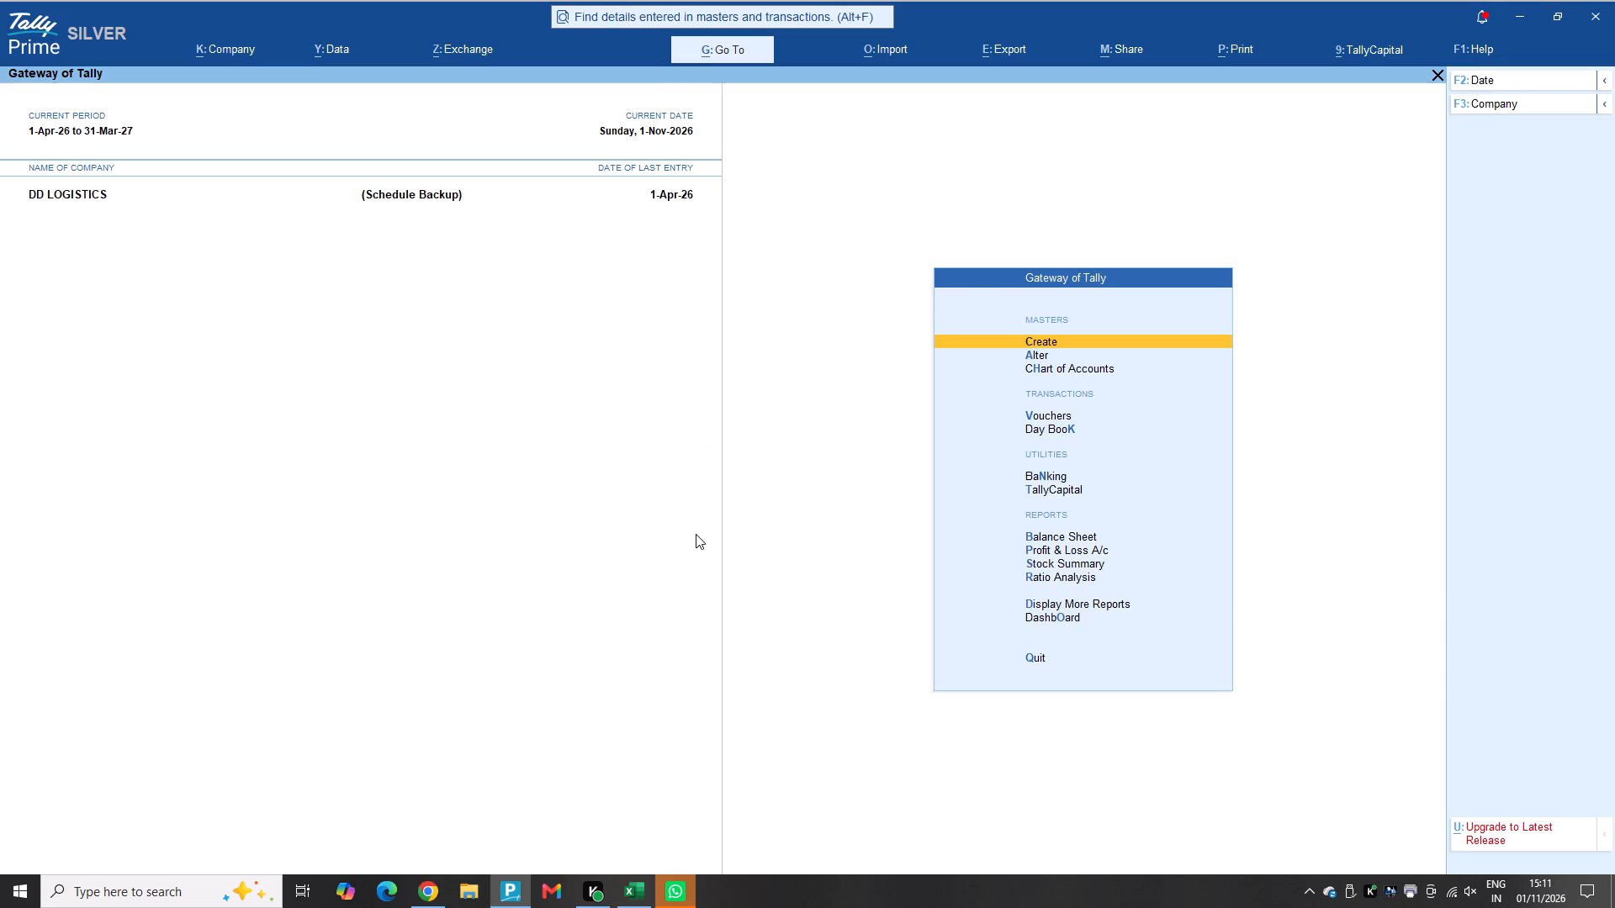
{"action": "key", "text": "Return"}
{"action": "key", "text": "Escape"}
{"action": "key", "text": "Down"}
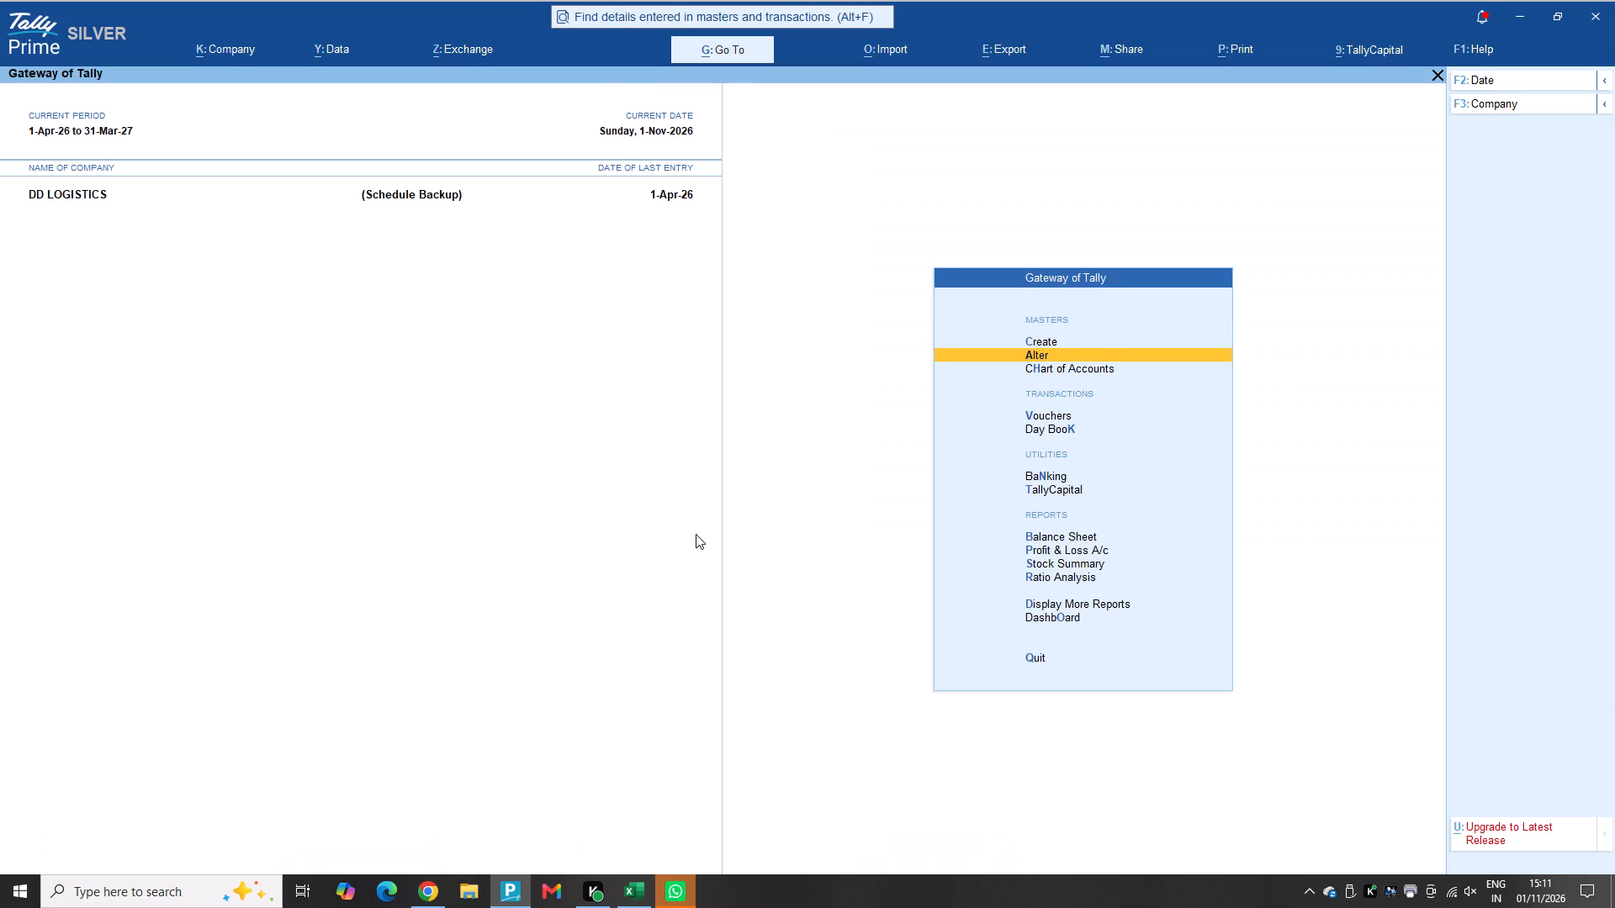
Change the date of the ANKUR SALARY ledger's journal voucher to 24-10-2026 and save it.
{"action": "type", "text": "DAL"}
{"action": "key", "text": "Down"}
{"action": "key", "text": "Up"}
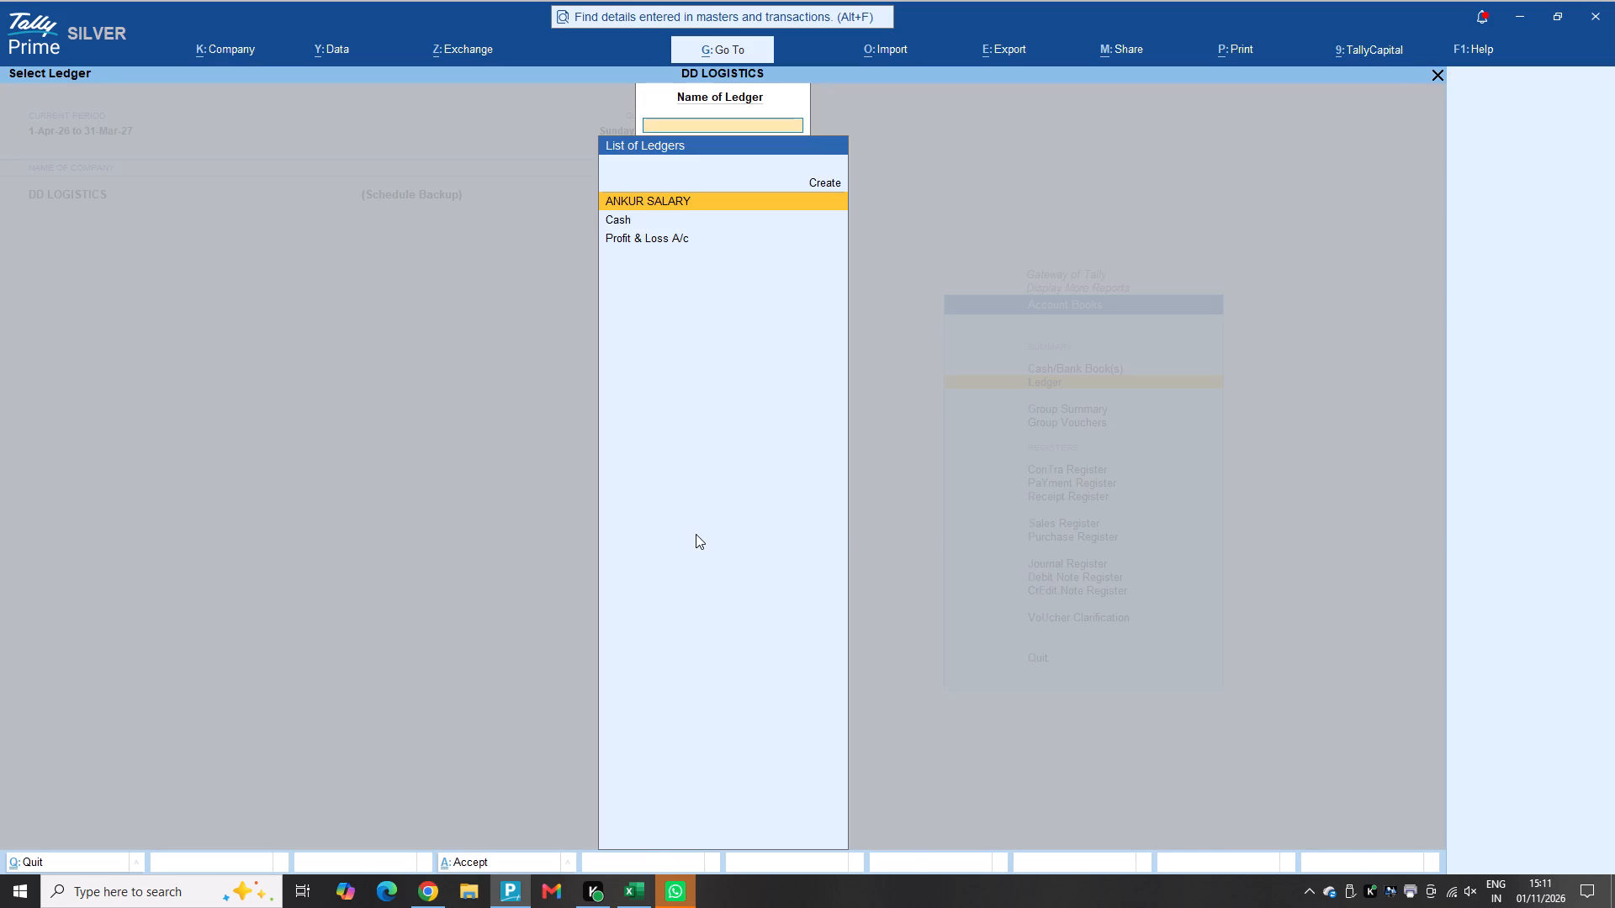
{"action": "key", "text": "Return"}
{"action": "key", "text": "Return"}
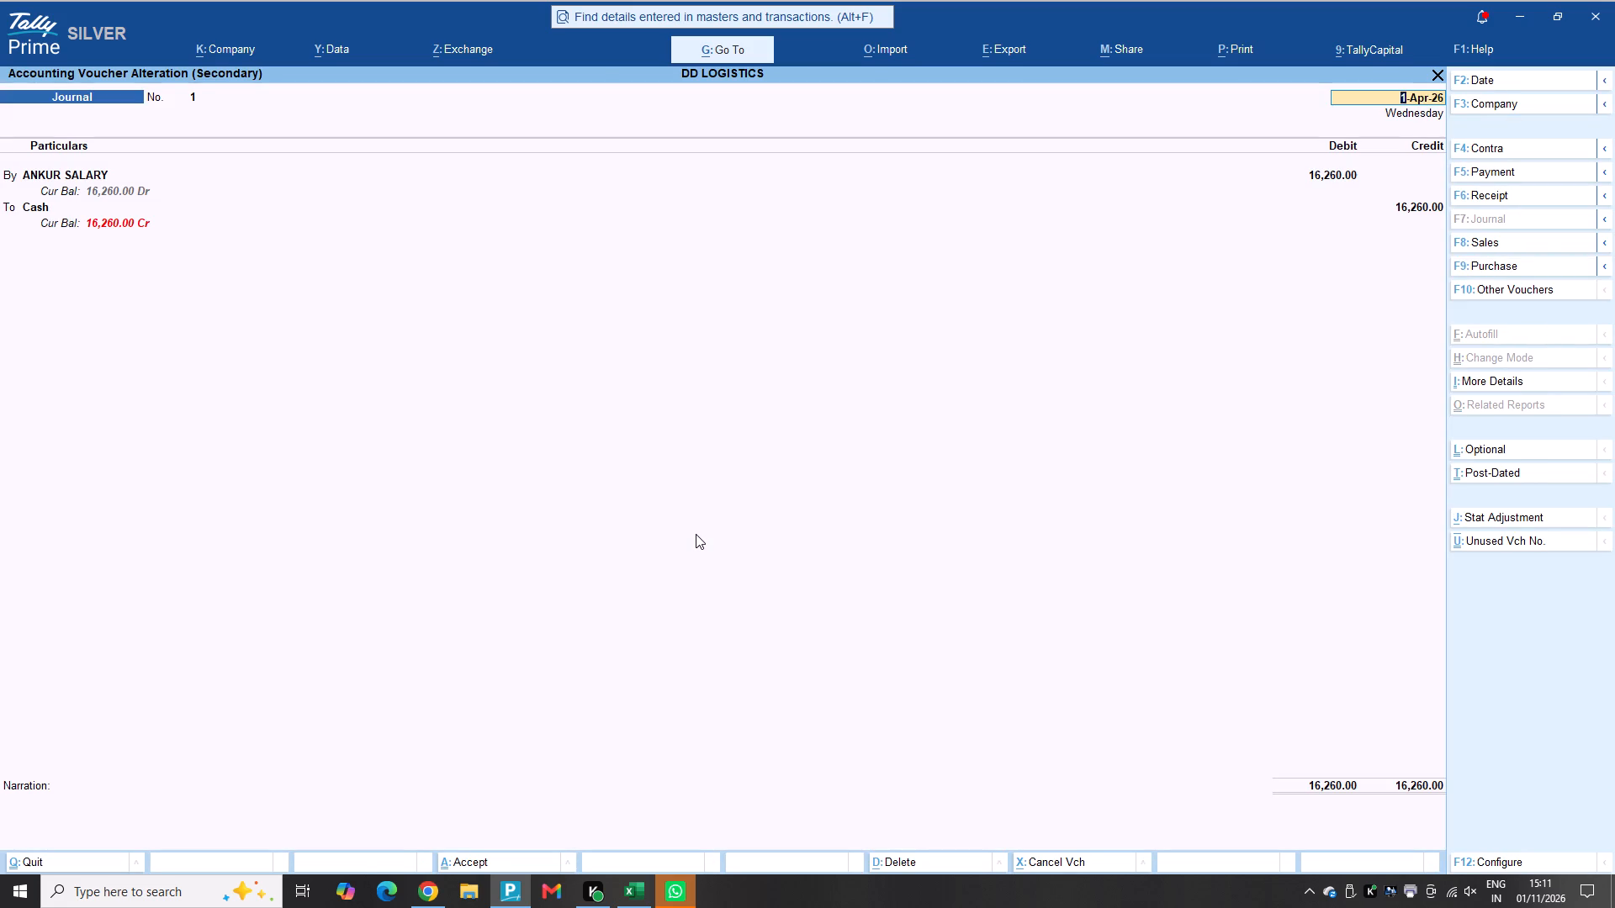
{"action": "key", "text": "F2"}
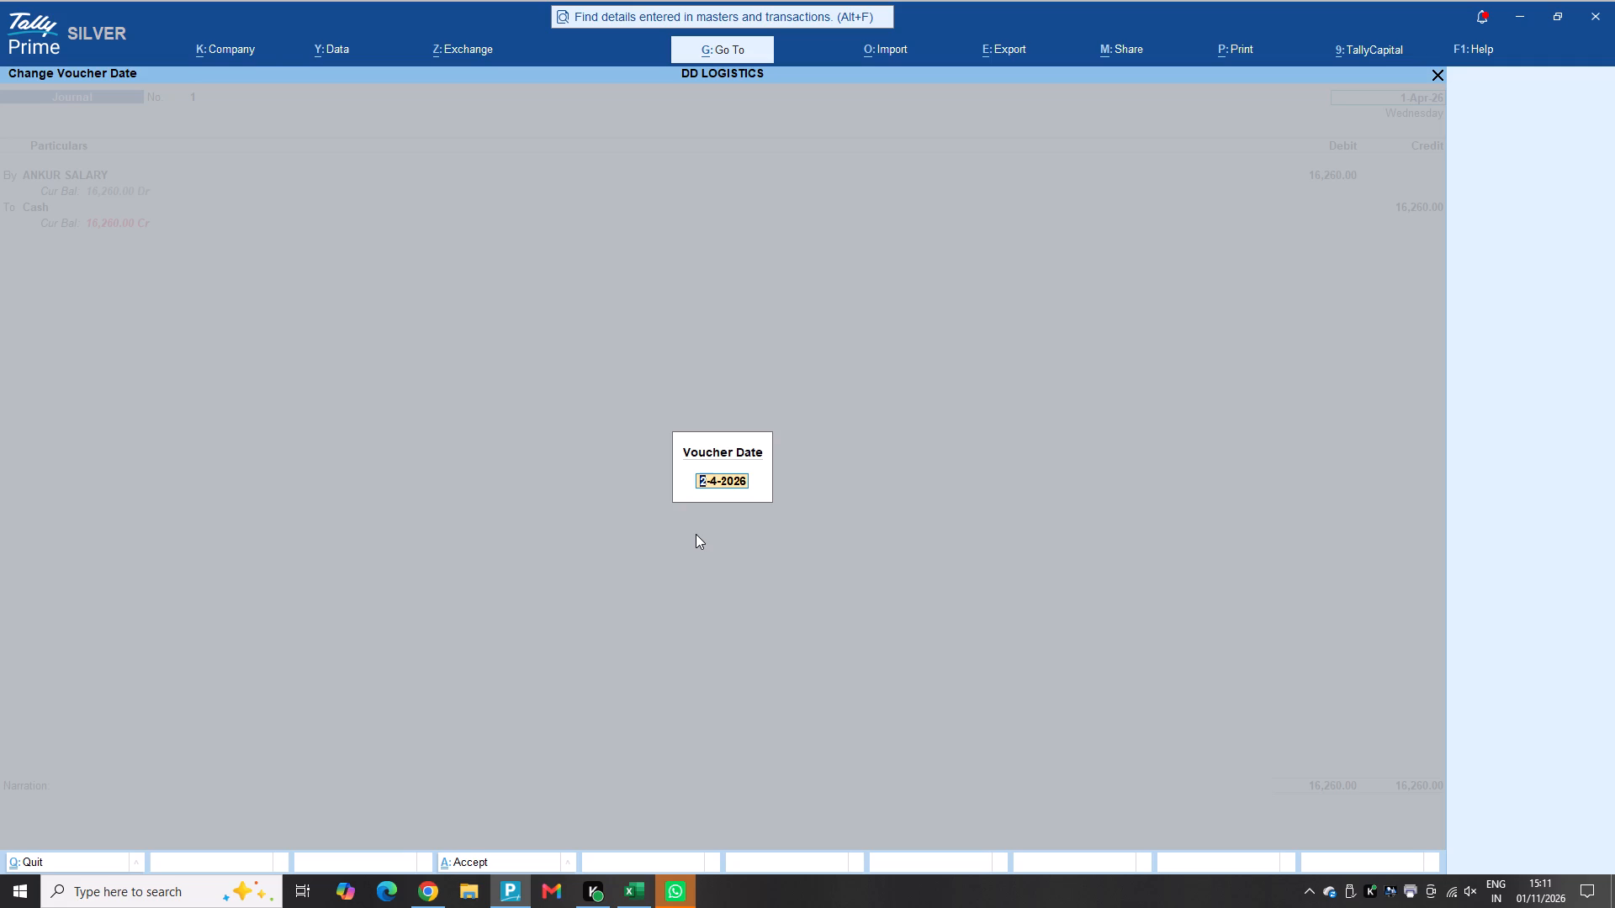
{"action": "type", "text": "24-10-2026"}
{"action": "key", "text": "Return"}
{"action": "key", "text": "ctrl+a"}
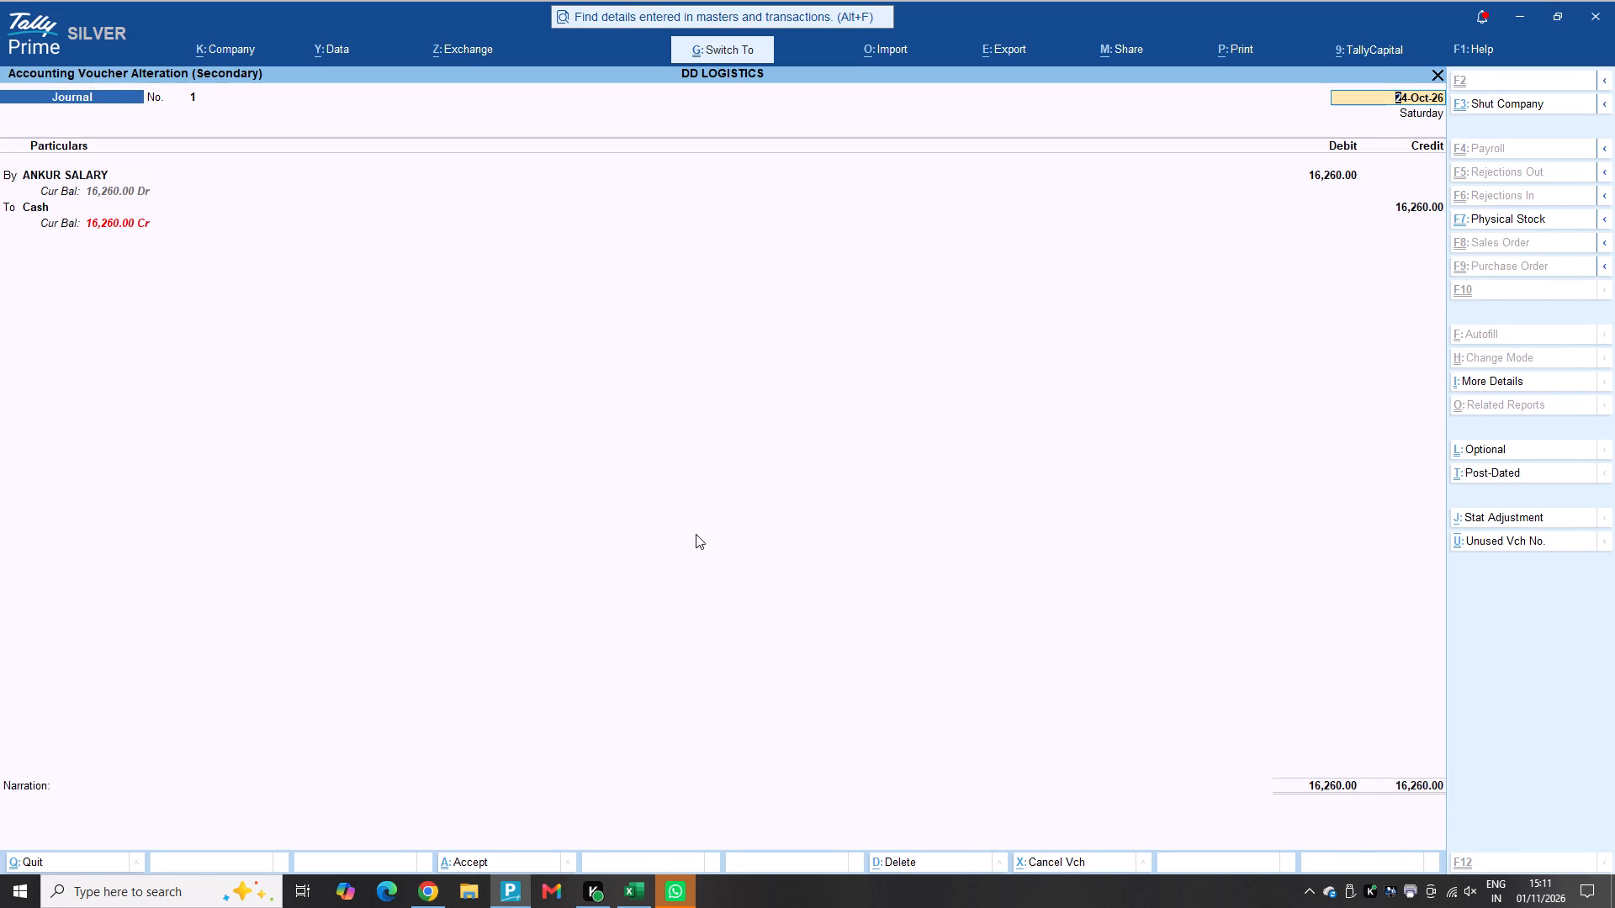
Delete the journal voucher between ANKUR SALARY and Cash from the ANKUR SALARY ledger vouchers.
{"action": "key", "text": "Escape"}
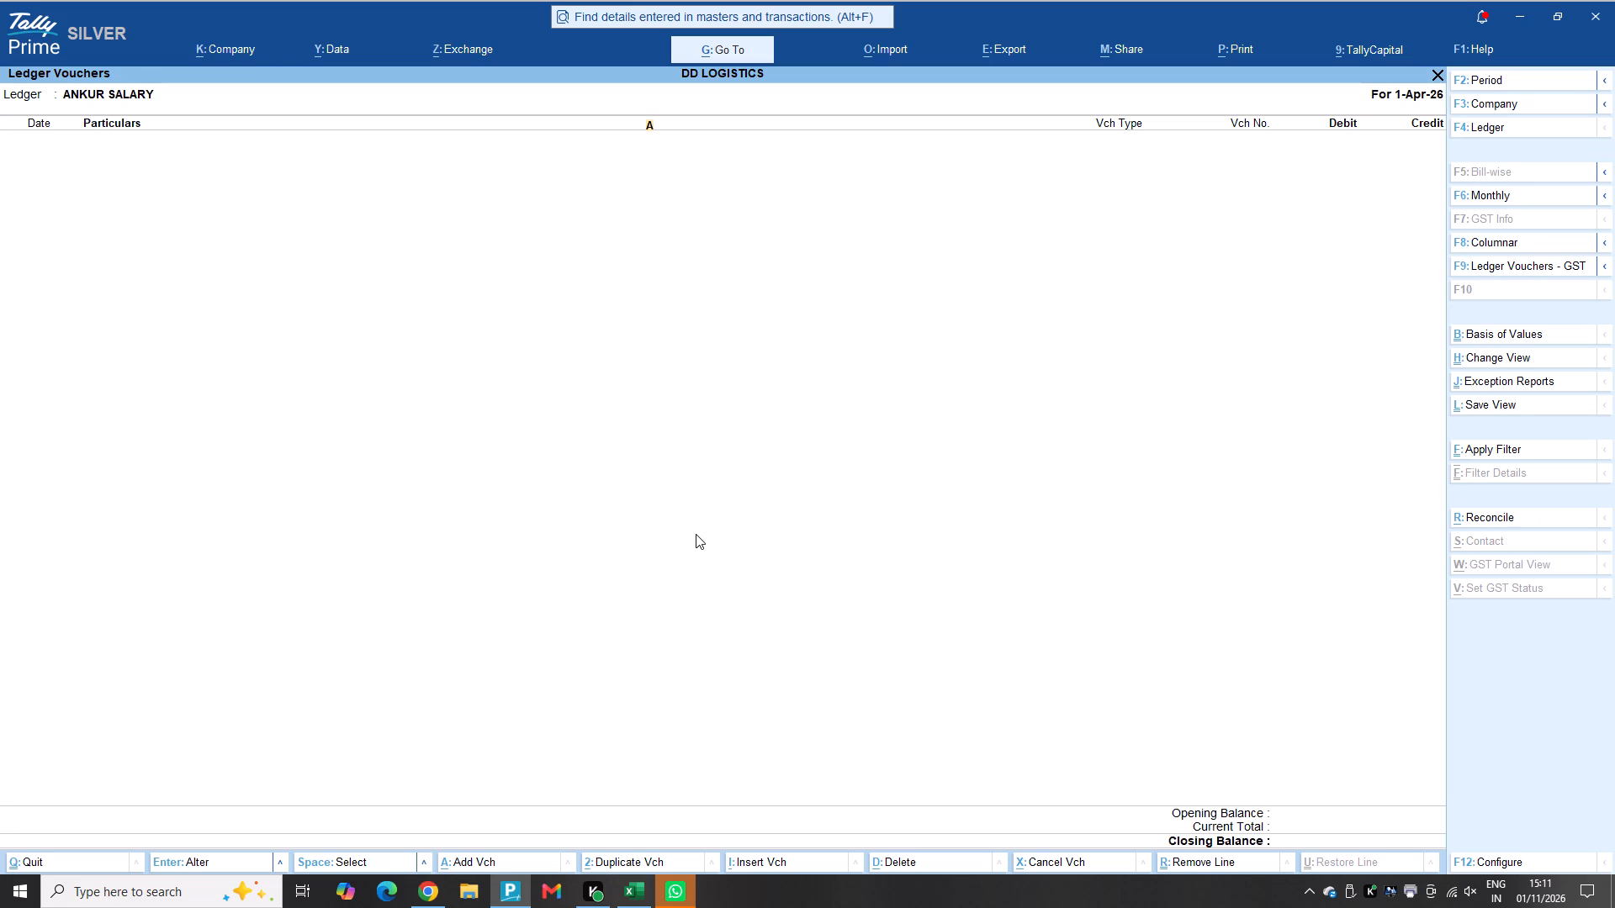
{"action": "key", "text": "Return"}
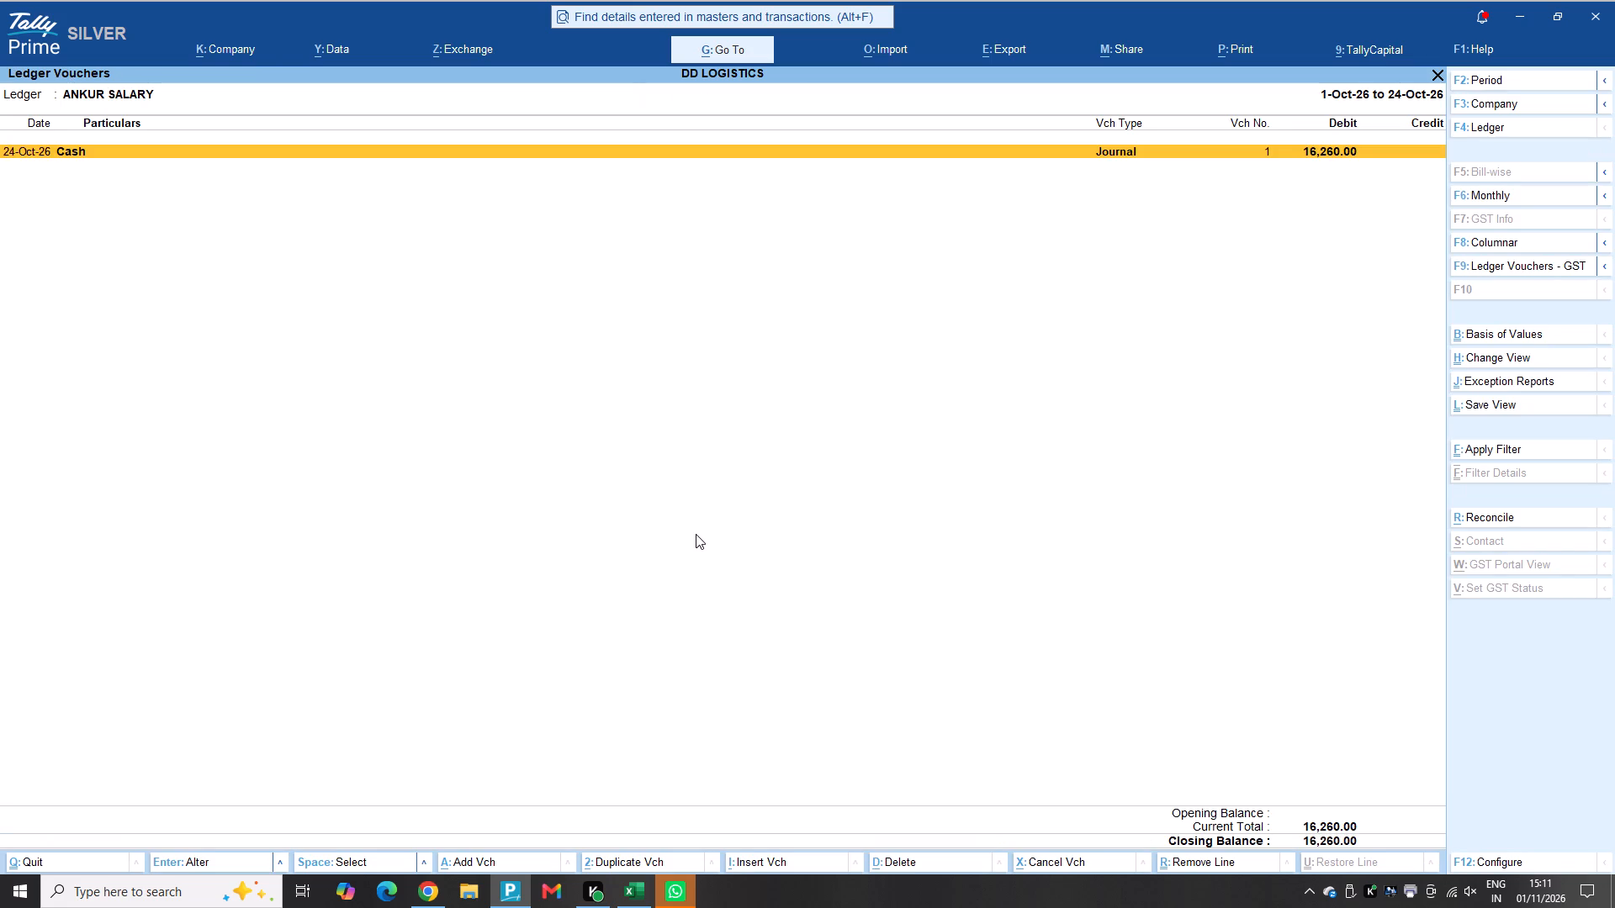
{"action": "key", "text": "ctrl+d"}
{"action": "key", "text": "alt+d"}
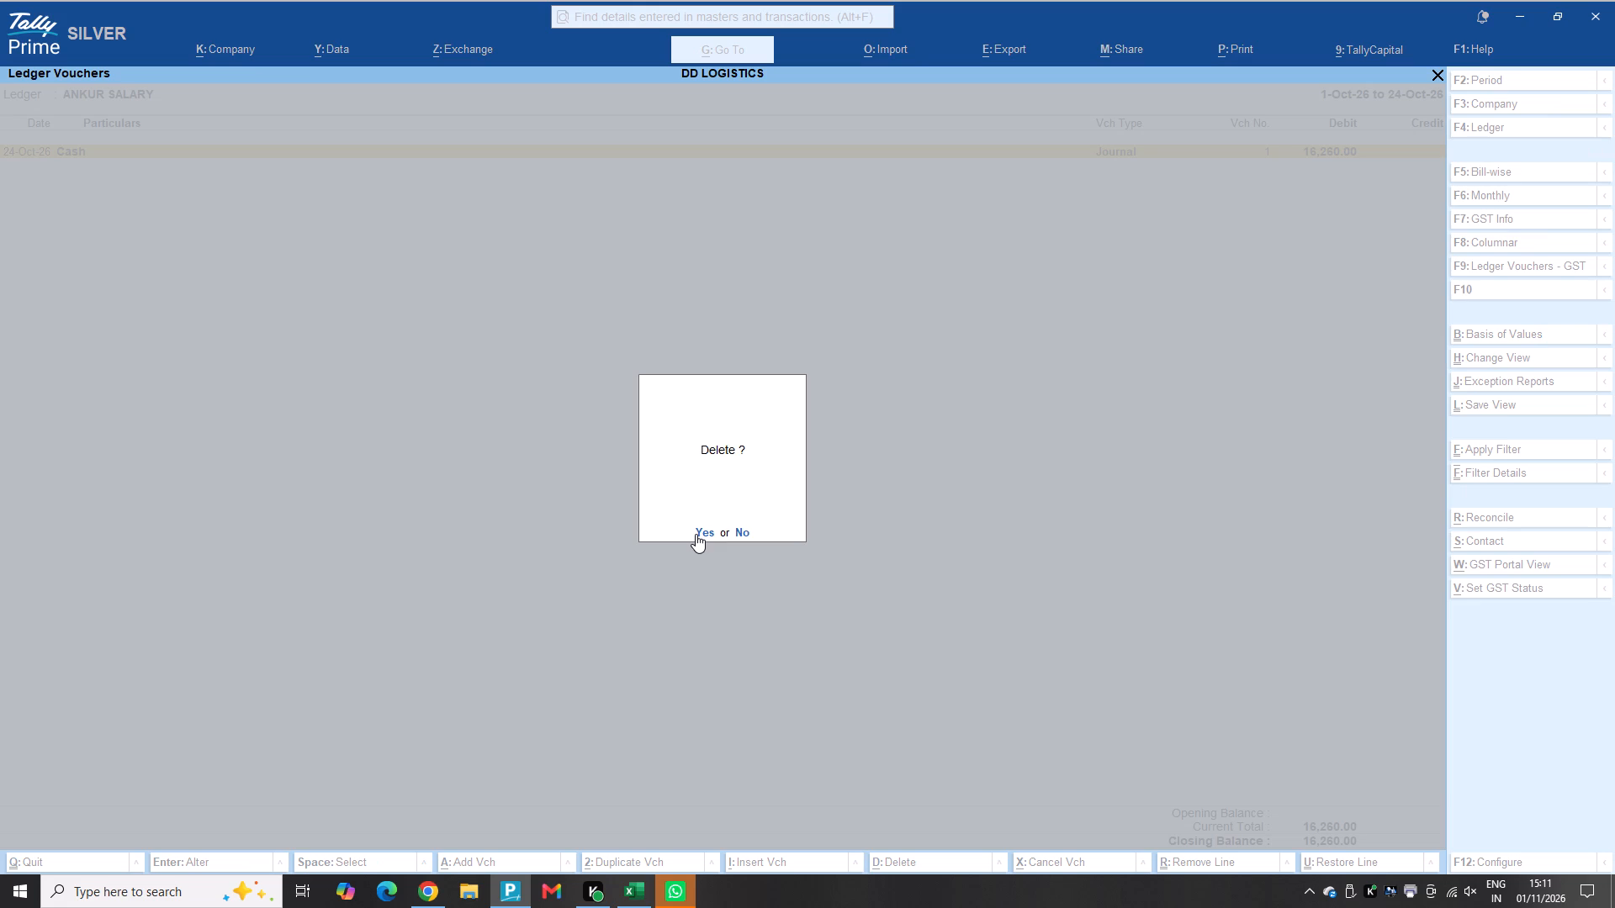
{"action": "key", "text": "y"}
{"action": "key", "text": "Escape"}
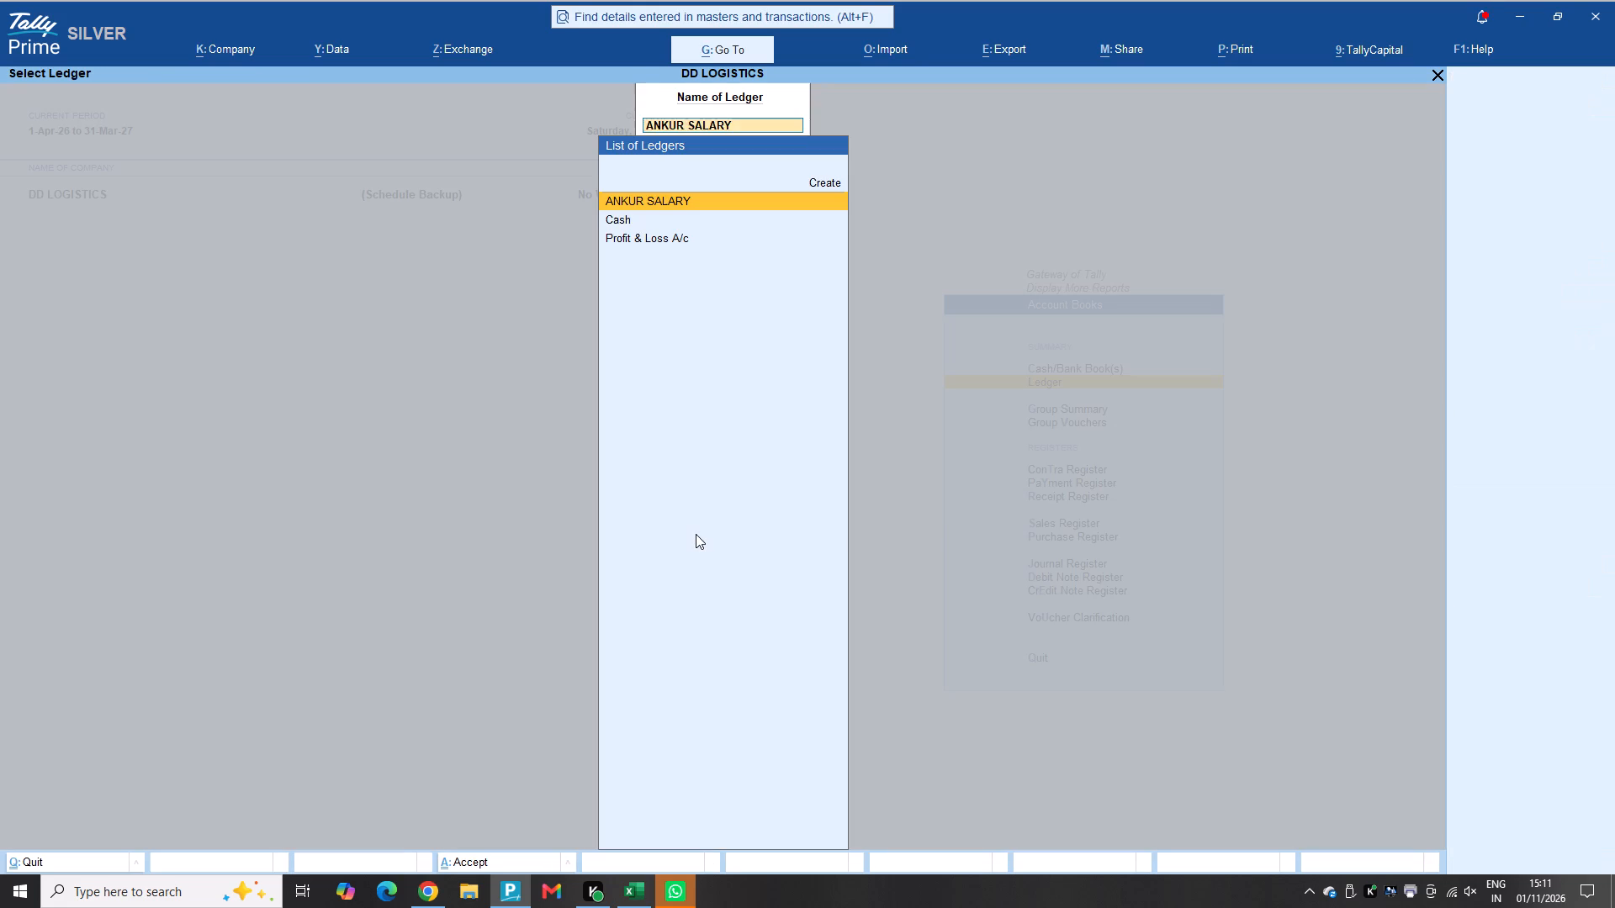
{"action": "key", "text": "Escape"}
{"action": "key", "text": "Escape"}
{"action": "key", "text": "Escape"}
{"action": "key", "text": "Escape"}
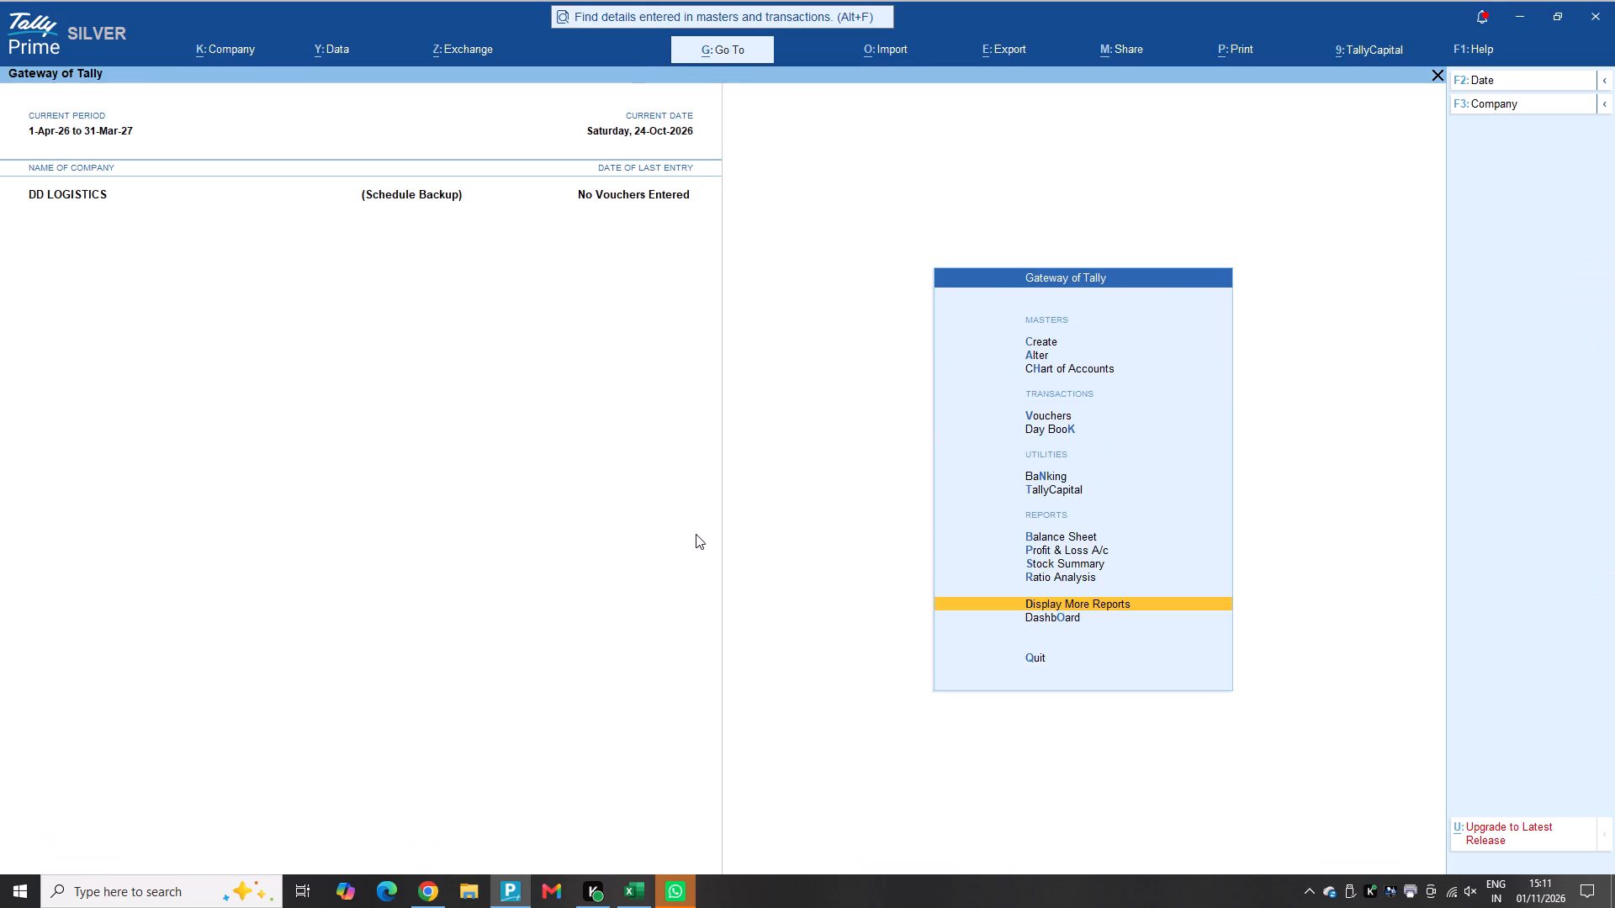
{"action": "key", "text": "Escape"}
{"action": "key", "text": "Escape"}
Look through the list of masters available for alteration, expanding it to examine the individual account groups.
{"action": "key", "text": "a"}
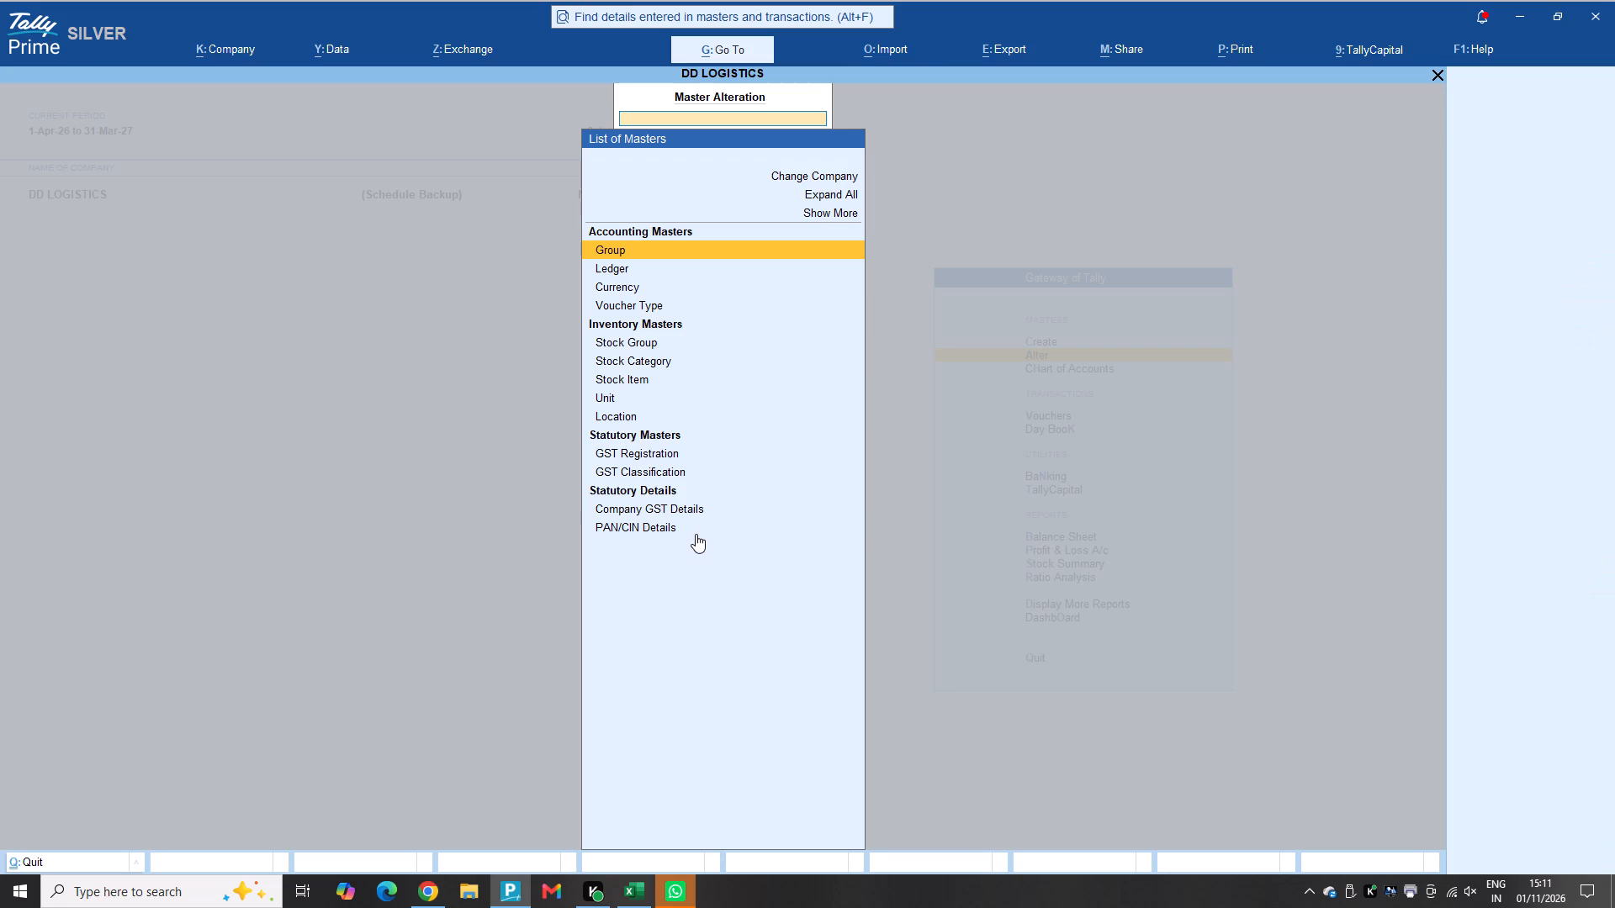
{"action": "key", "text": "Down"}
{"action": "key", "text": "Down"}
{"action": "key", "text": "Down"}
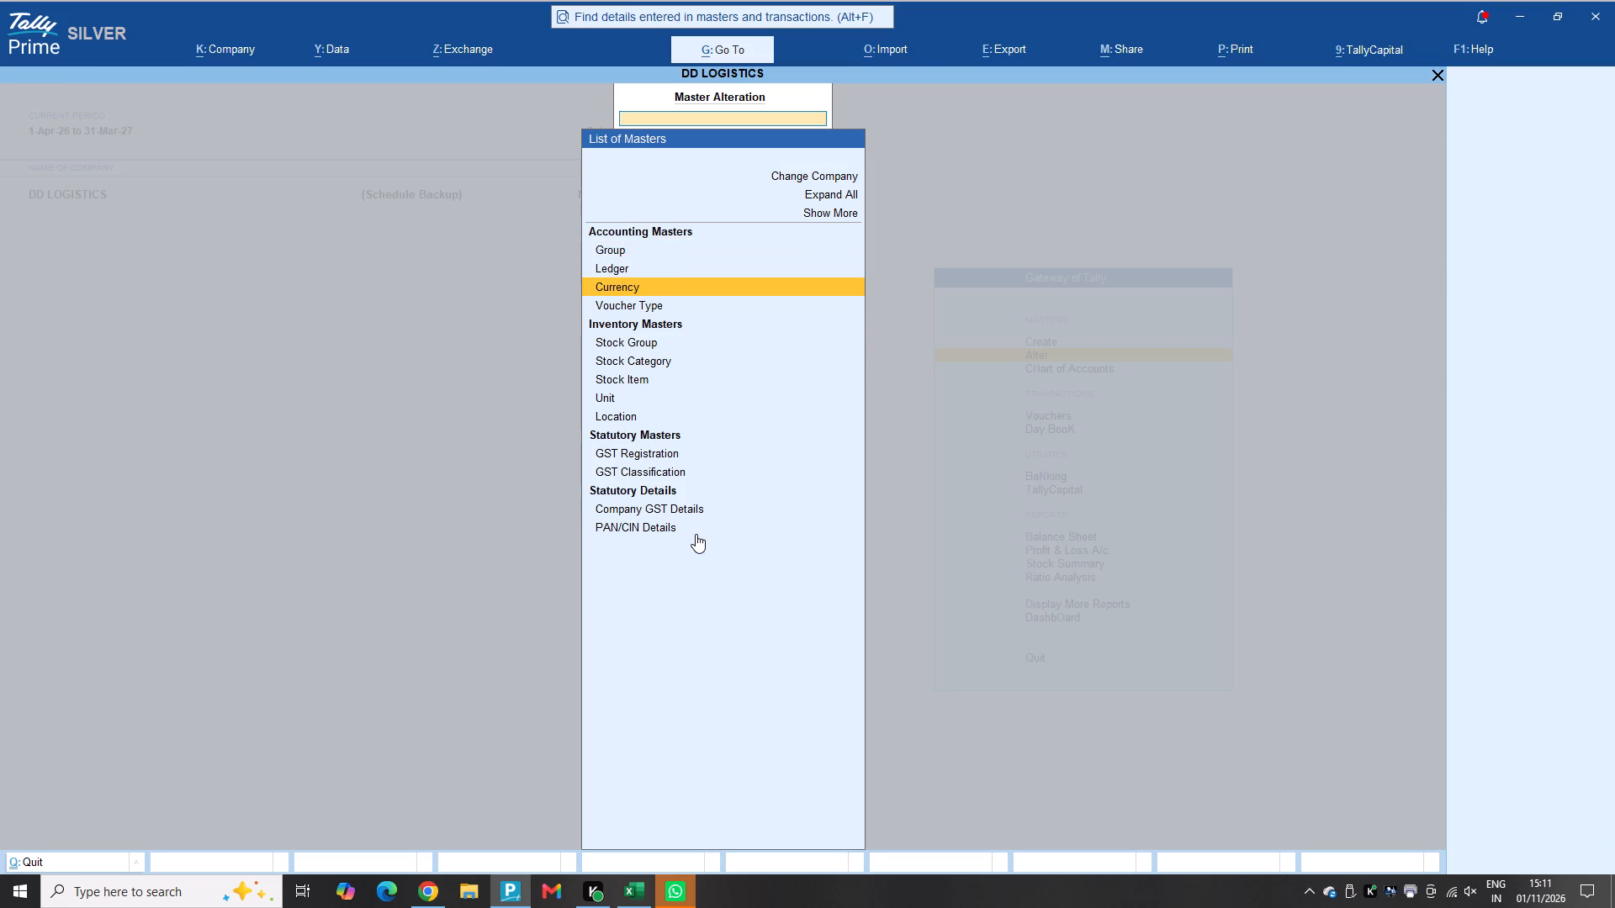
{"action": "key", "text": "Up"}
{"action": "key", "text": "Up"}
{"action": "key", "text": "Up"}
{"action": "key", "text": "Up"}
{"action": "key", "text": "Up"}
{"action": "key", "text": "Return"}
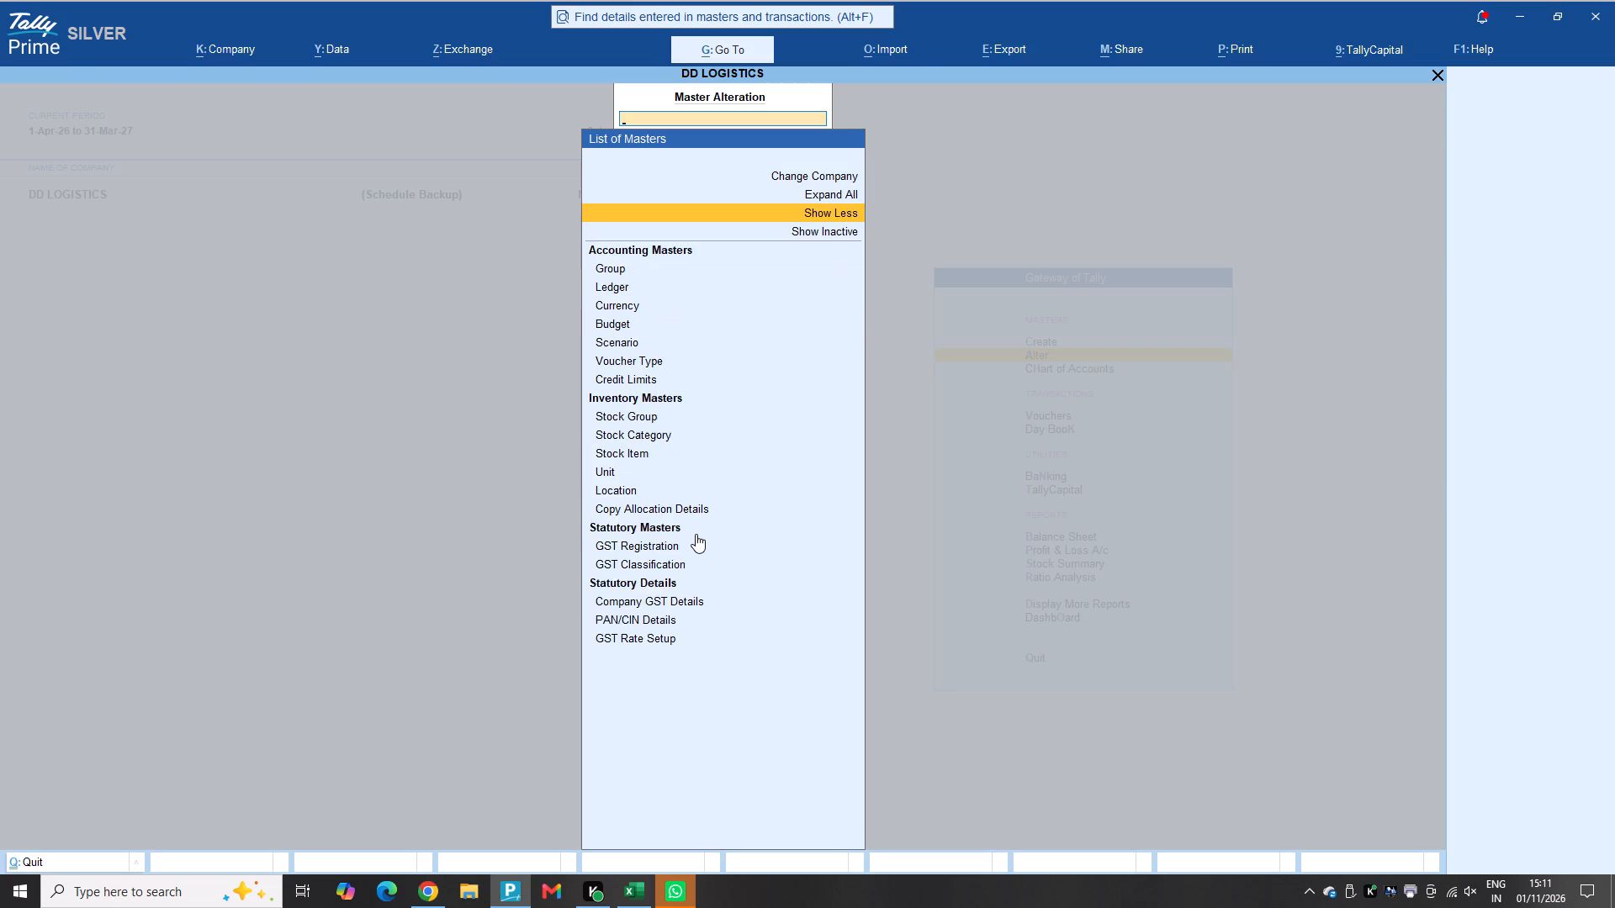
{"action": "key", "text": "Down"}
{"action": "key", "text": "Down"}
{"action": "key", "text": "Down"}
{"action": "key", "text": "Down"}
{"action": "key", "text": "Down"}
{"action": "key", "text": "Down"}
{"action": "key", "text": "Down"}
{"action": "key", "text": "Down"}
{"action": "key", "text": "Down"}
{"action": "key", "text": "Up"}
{"action": "key", "text": "Up"}
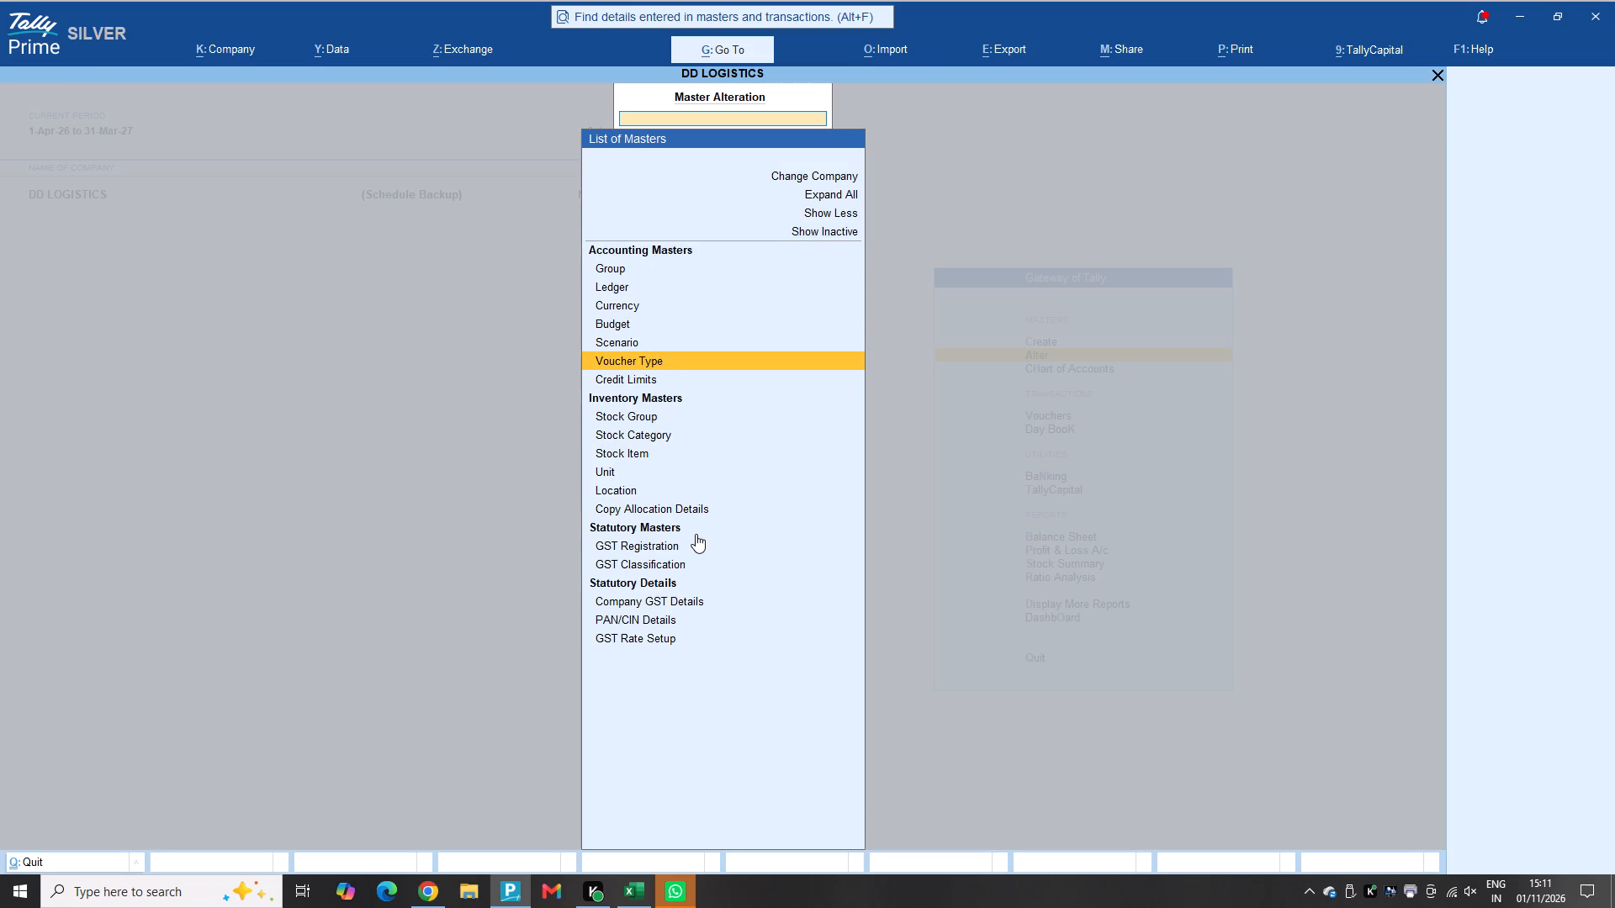
{"action": "key", "text": "Up"}
{"action": "key", "text": "Up"}
{"action": "key", "text": "Up"}
{"action": "key", "text": "Up"}
{"action": "key", "text": "Up"}
{"action": "key", "text": "Up"}
{"action": "key", "text": "Up"}
{"action": "key", "text": "Up"}
{"action": "key", "text": "Return"}
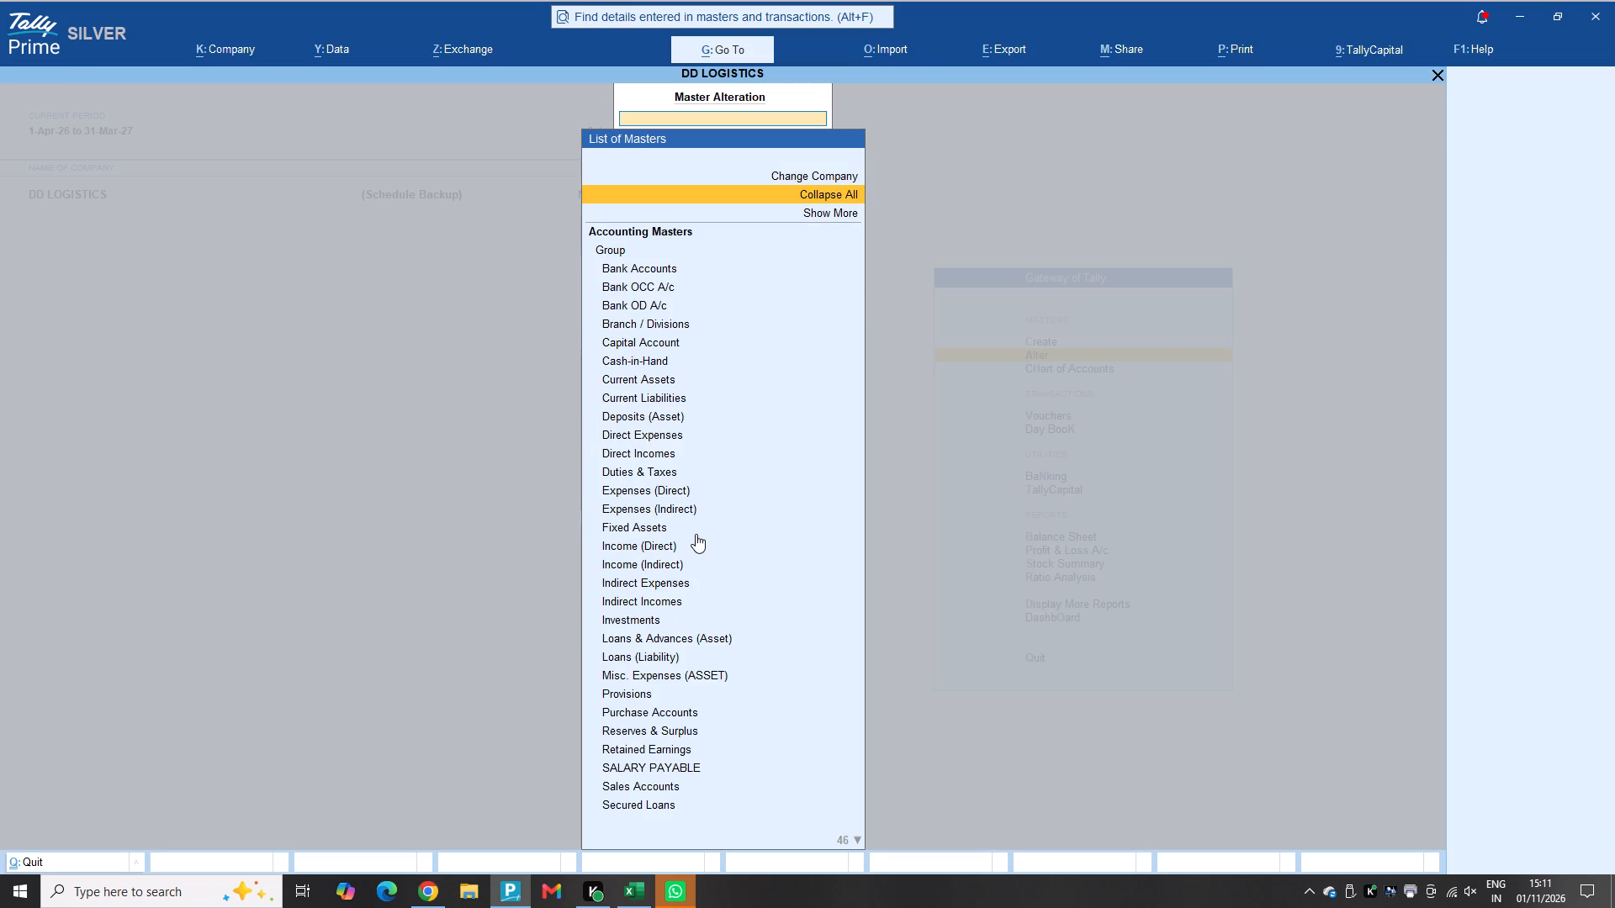
{"action": "key", "text": "Down"}
{"action": "key", "text": "Down"}
{"action": "key", "text": "Down"}
{"action": "key", "text": "Down"}
{"action": "key", "text": "Down"}
{"action": "key", "text": "Down"}
{"action": "key", "text": "Down"}
{"action": "key", "text": "Down"}
{"action": "key", "text": "Down"}
{"action": "key", "text": "Down"}
{"action": "key", "text": "Down"}
{"action": "key", "text": "Down"}
{"action": "key", "text": "Down"}
{"action": "key", "text": "Down"}
{"action": "key", "text": "Down"}
{"action": "key", "text": "Down"}
{"action": "key", "text": "Down"}
{"action": "key", "text": "Down"}
{"action": "key", "text": "Down"}
{"action": "key", "text": "Down"}
{"action": "key", "text": "Down"}
{"action": "key", "text": "Down"}
{"action": "key", "text": "Down"}
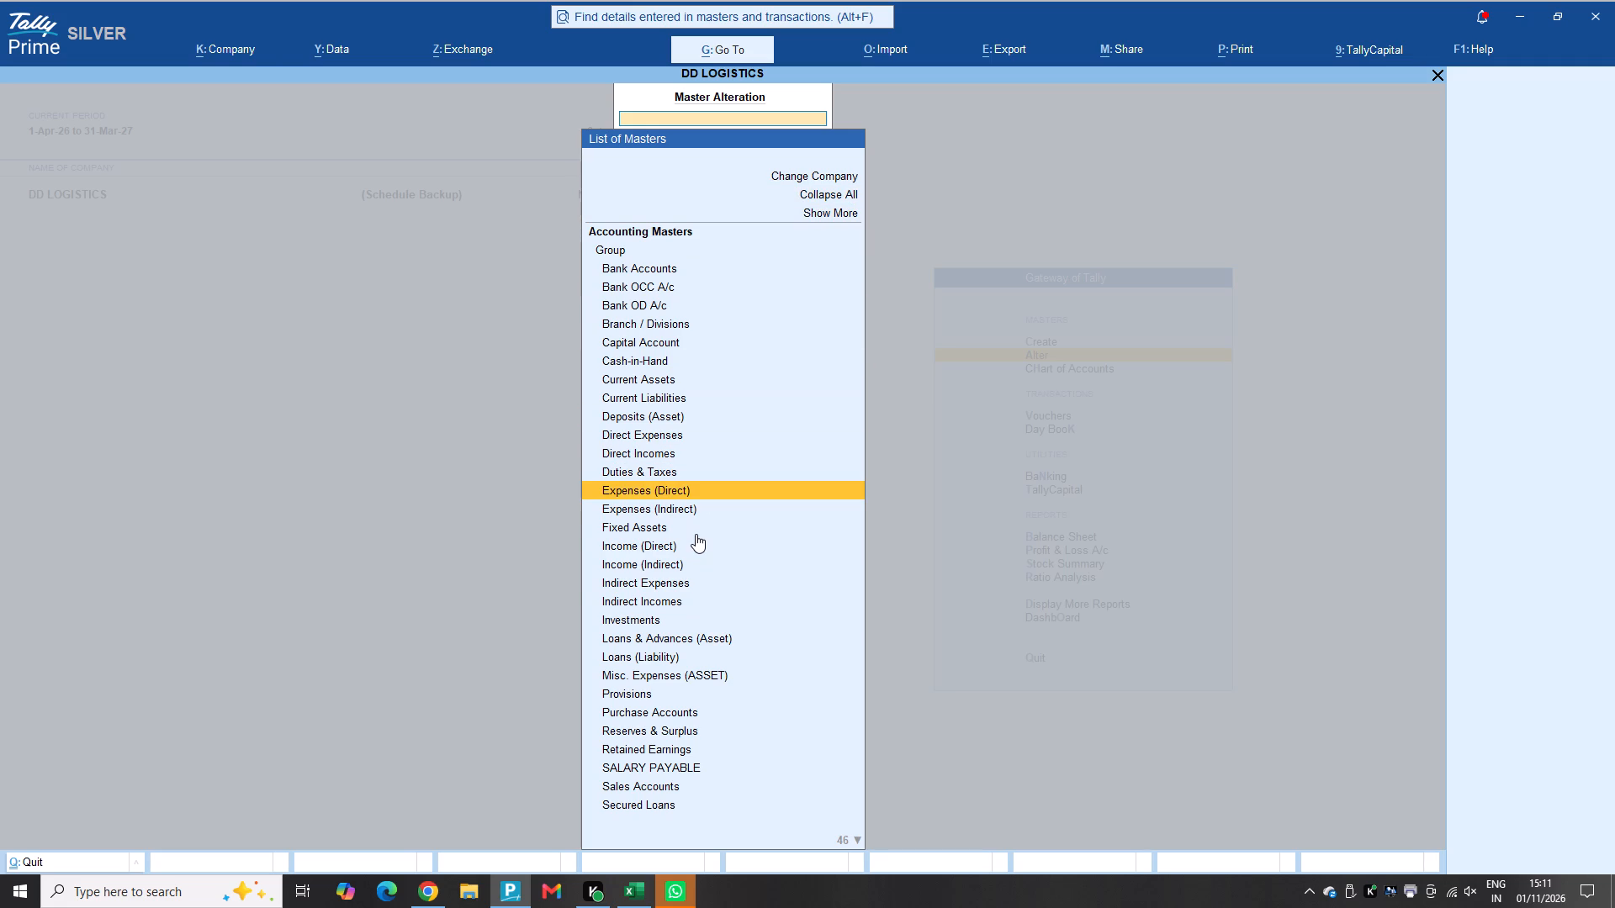
{"action": "key", "text": "Up"}
{"action": "key", "text": "Up"}
{"action": "key", "text": "Up"}
{"action": "key", "text": "Up"}
{"action": "key", "text": "Up"}
{"action": "key", "text": "Up"}
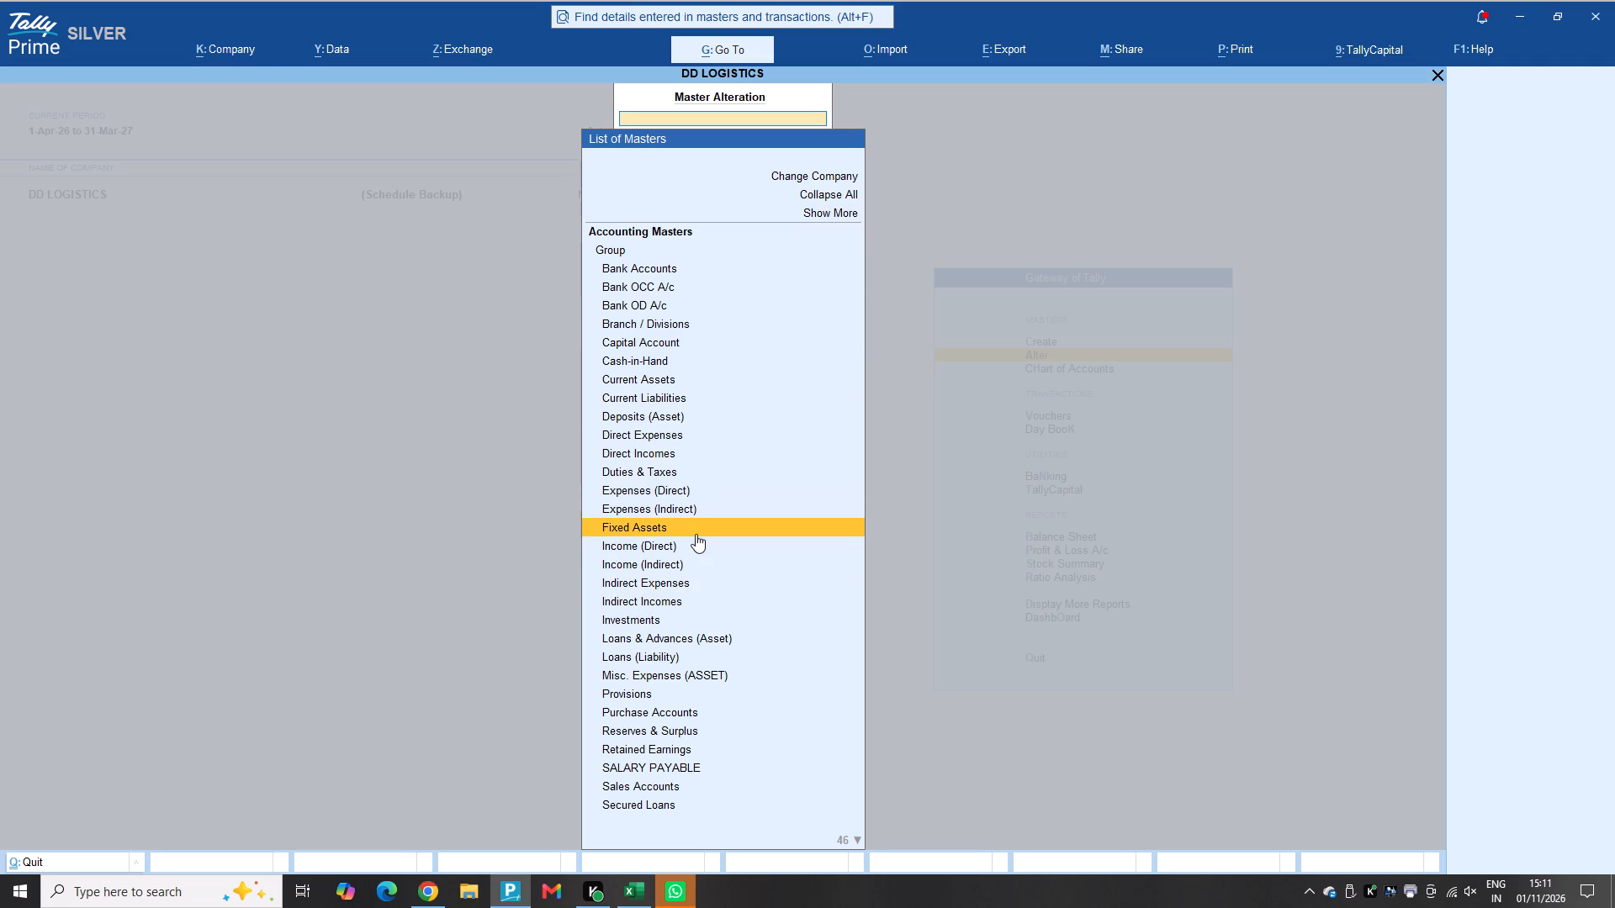
{"action": "key", "text": "Up"}
{"action": "key", "text": "Return"}
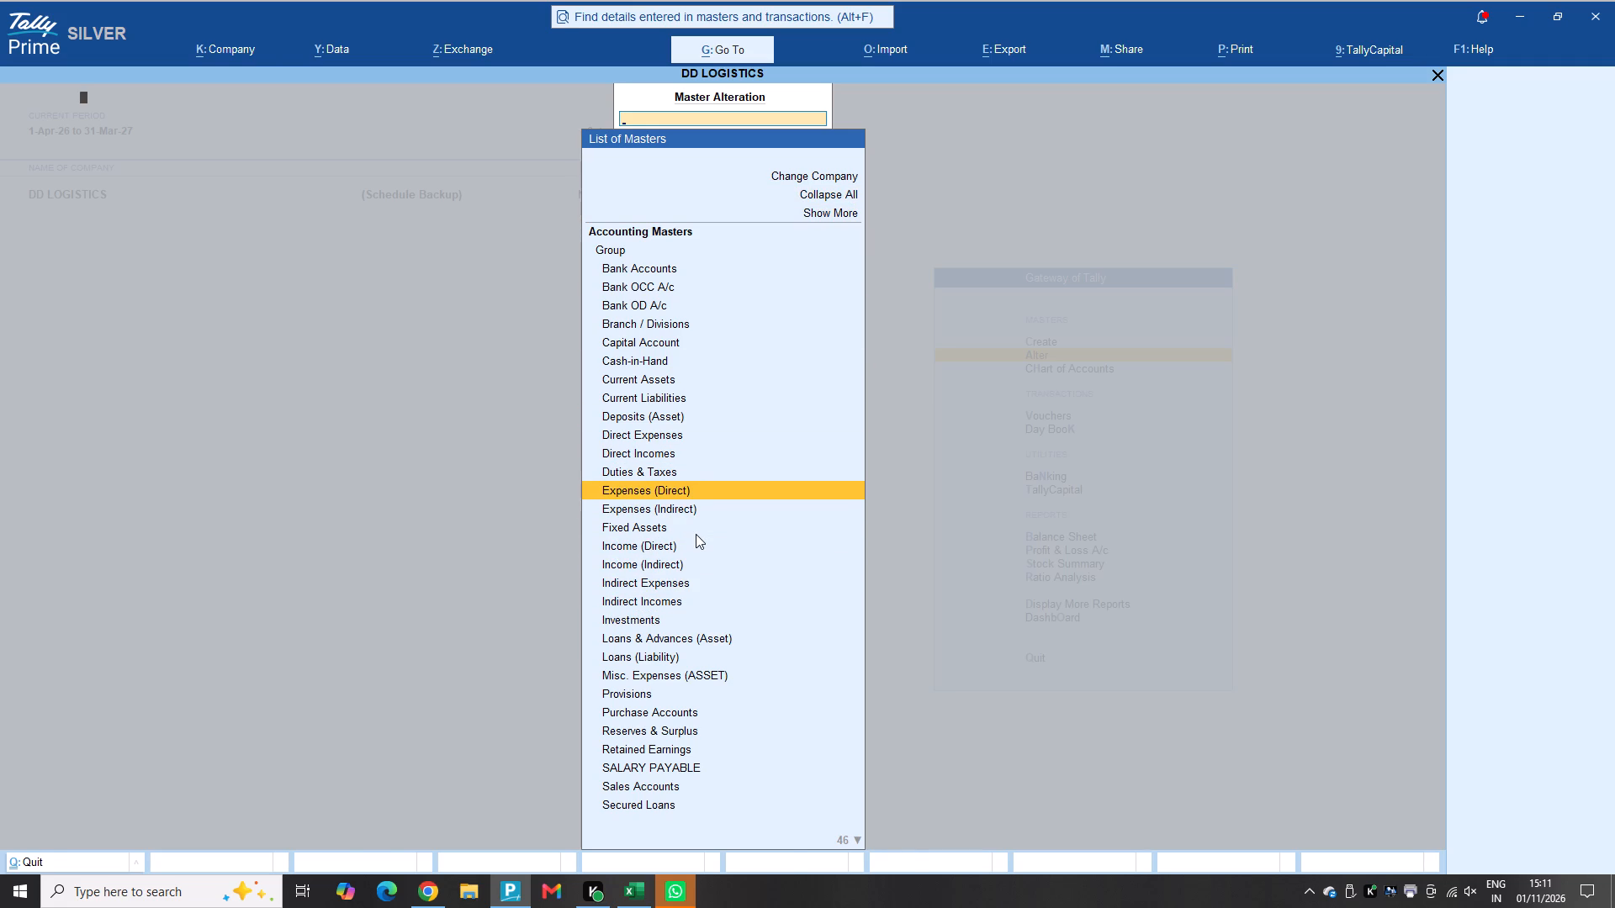
{"action": "key", "text": "Escape"}
{"action": "key", "text": "Escape"}
{"action": "key", "text": "Escape"}
{"action": "key", "text": "Escape"}
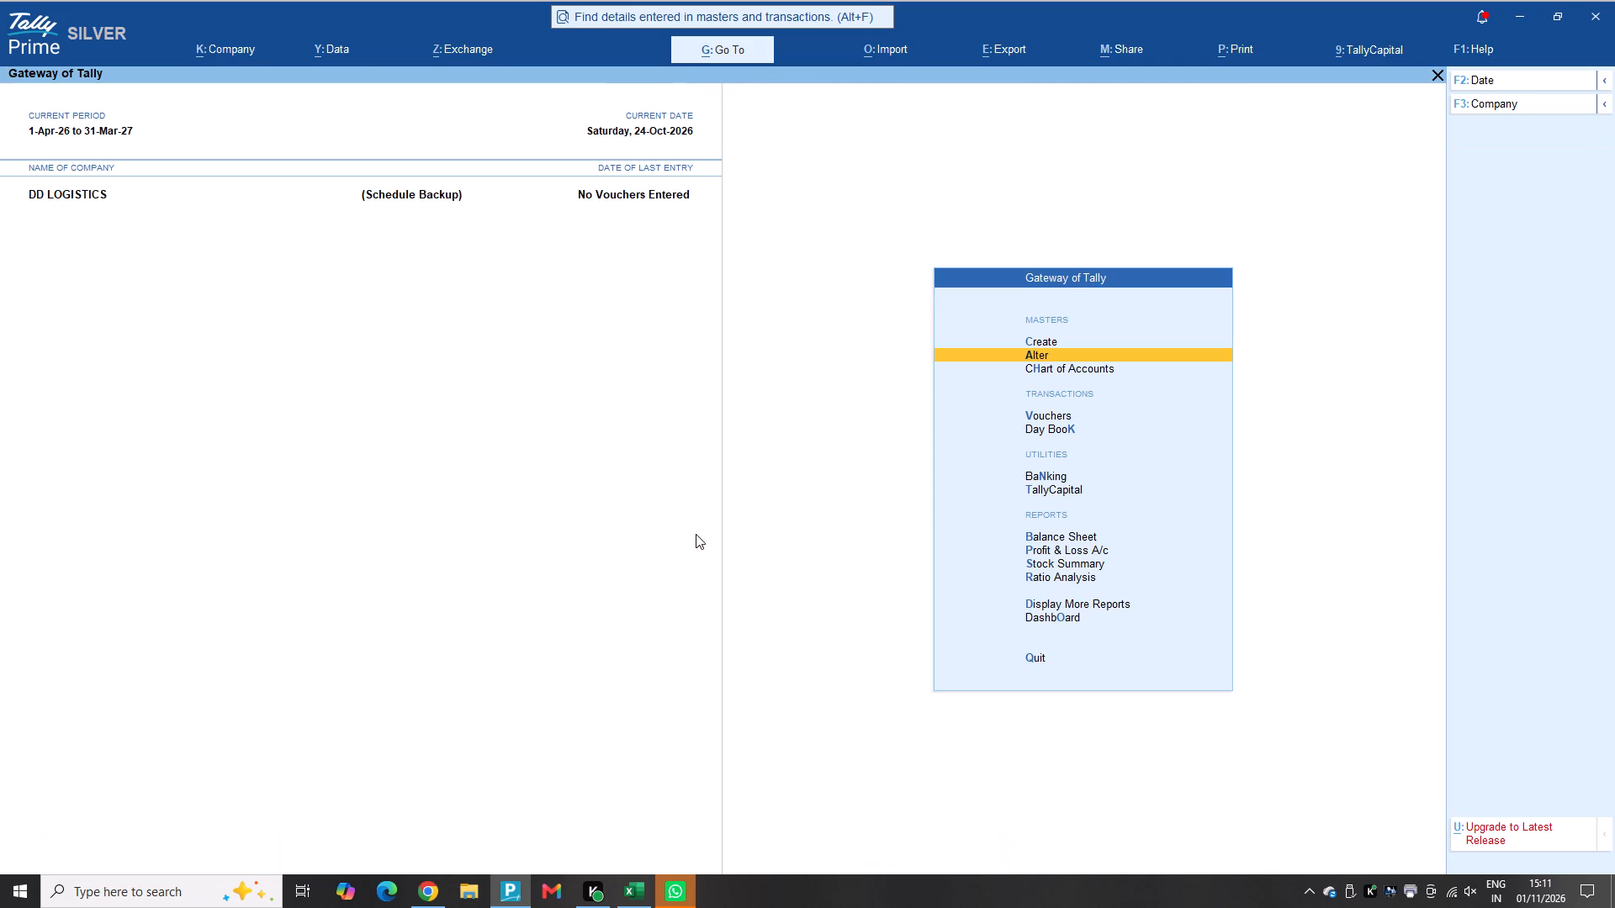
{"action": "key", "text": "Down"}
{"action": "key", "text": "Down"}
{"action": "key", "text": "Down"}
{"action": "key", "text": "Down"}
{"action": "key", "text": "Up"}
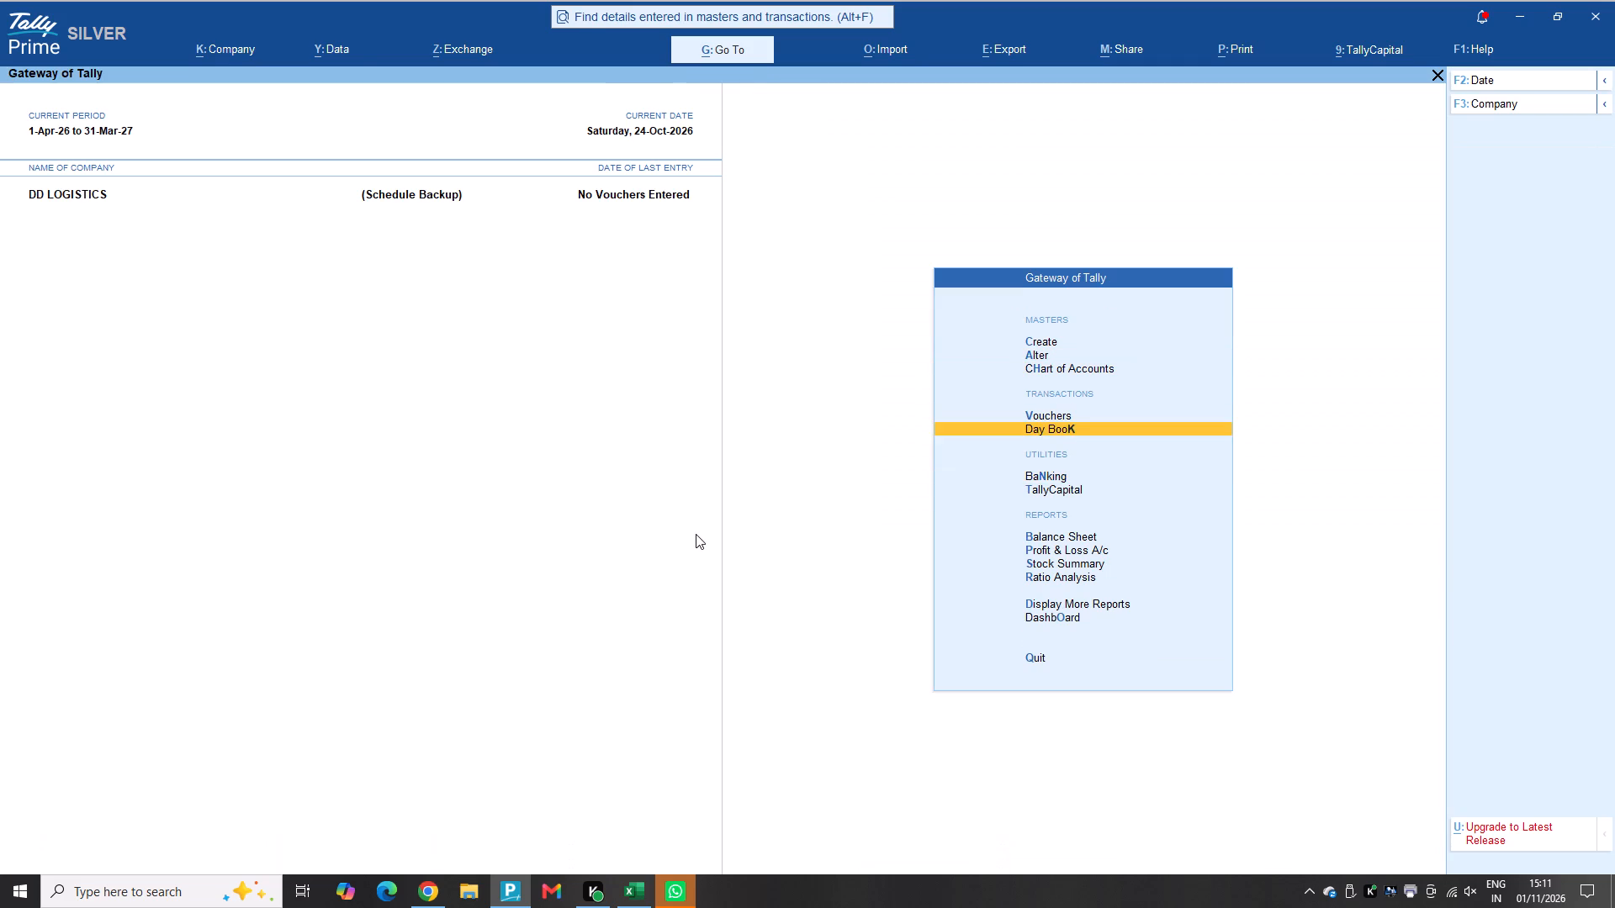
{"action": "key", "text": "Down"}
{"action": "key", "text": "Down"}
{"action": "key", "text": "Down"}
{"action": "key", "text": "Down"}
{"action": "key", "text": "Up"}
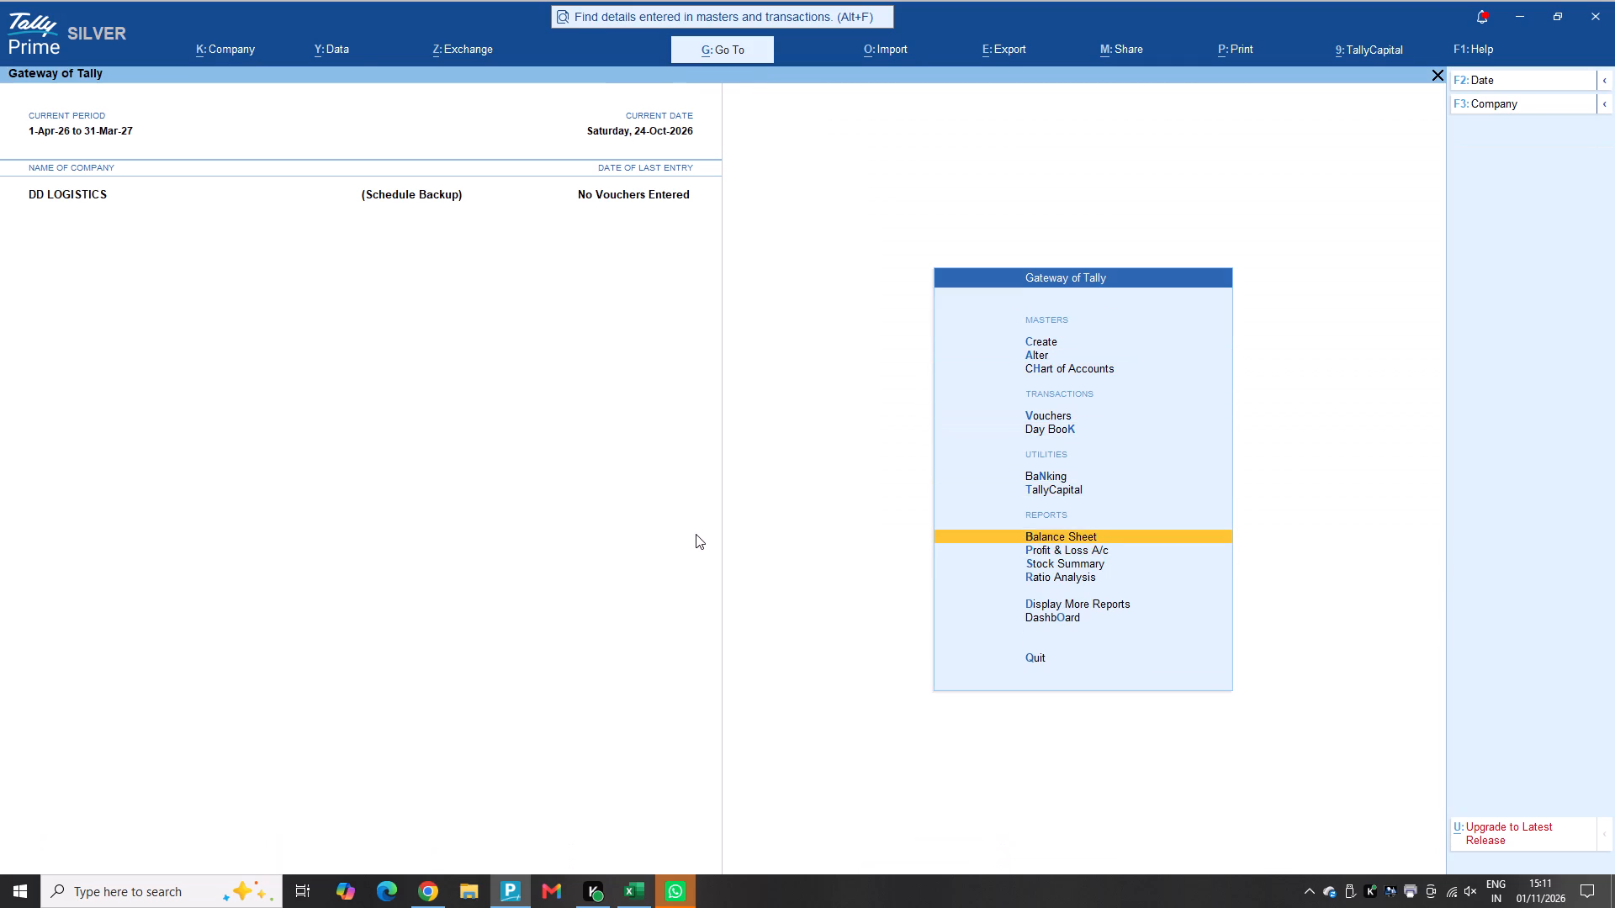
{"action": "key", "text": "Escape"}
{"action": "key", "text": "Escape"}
Open the ANKUR SALARY ledger from the account books to check its vouchers, and return to the ledger selection.
{"action": "key", "text": "d"}
{"action": "type", "text": "AL"}
{"action": "key", "text": "Down"}
{"action": "key", "text": "Up"}
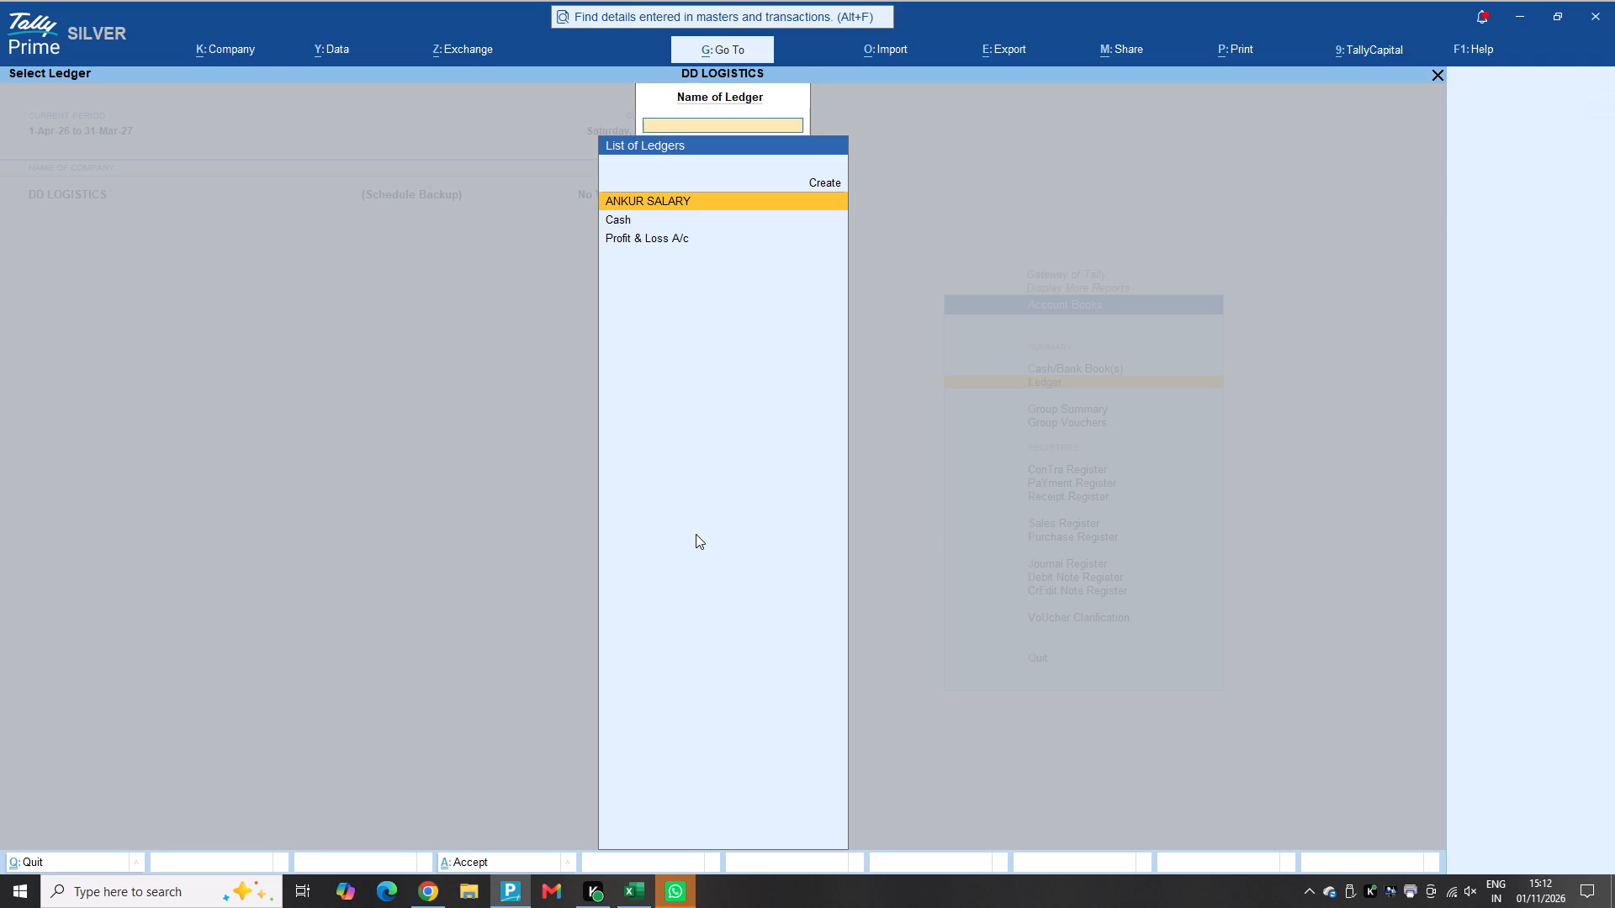
{"action": "key", "text": "Return"}
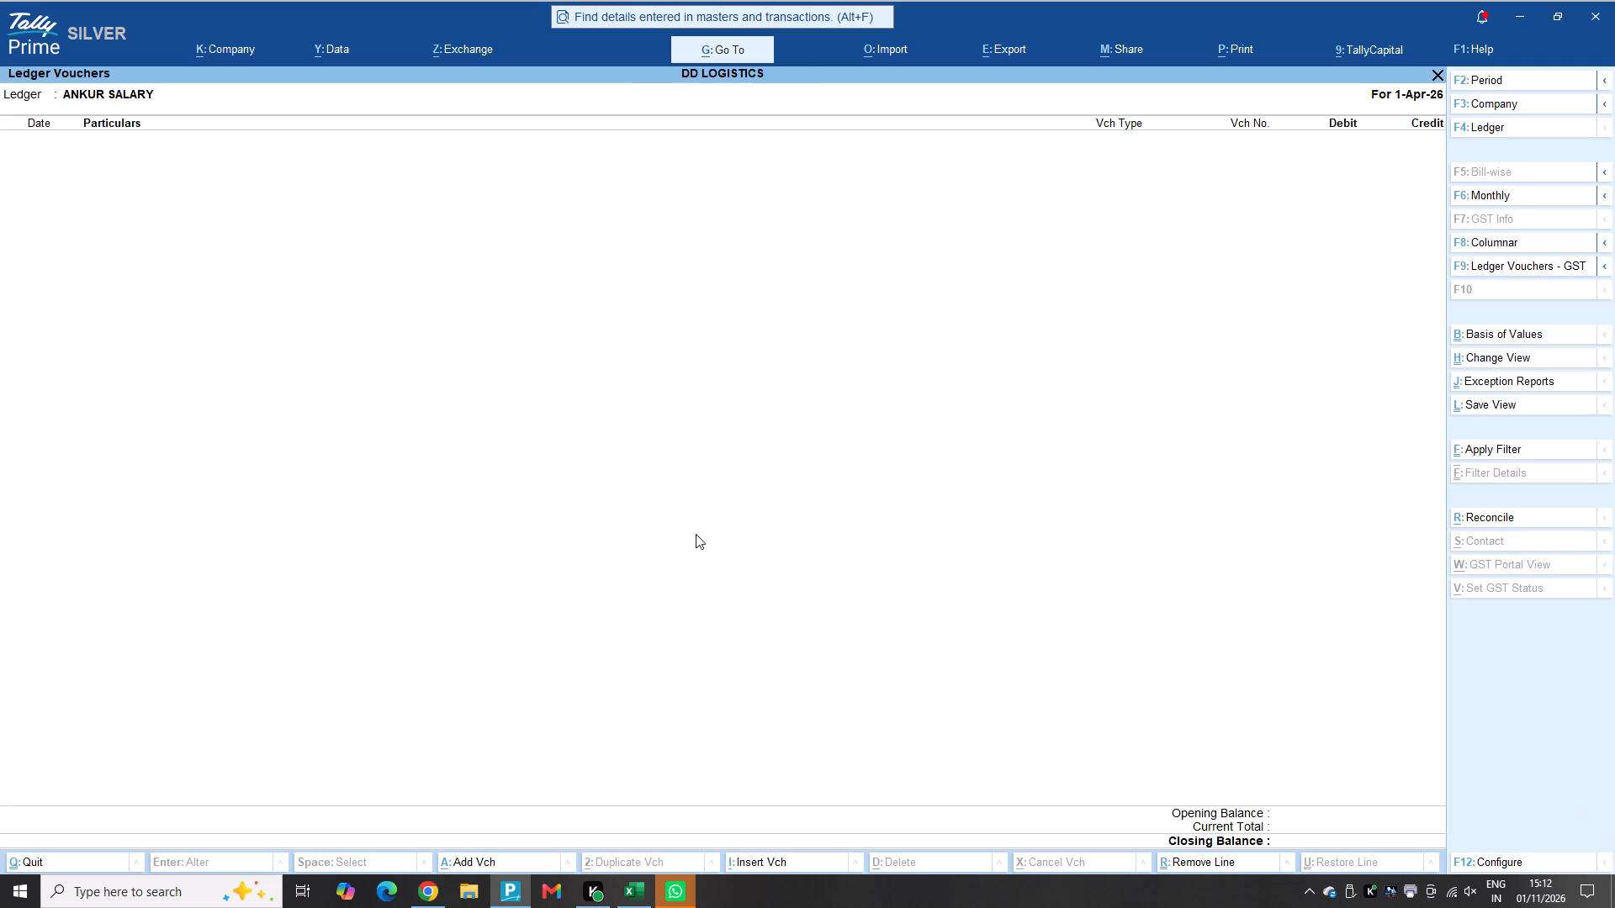
{"action": "key", "text": "Escape"}
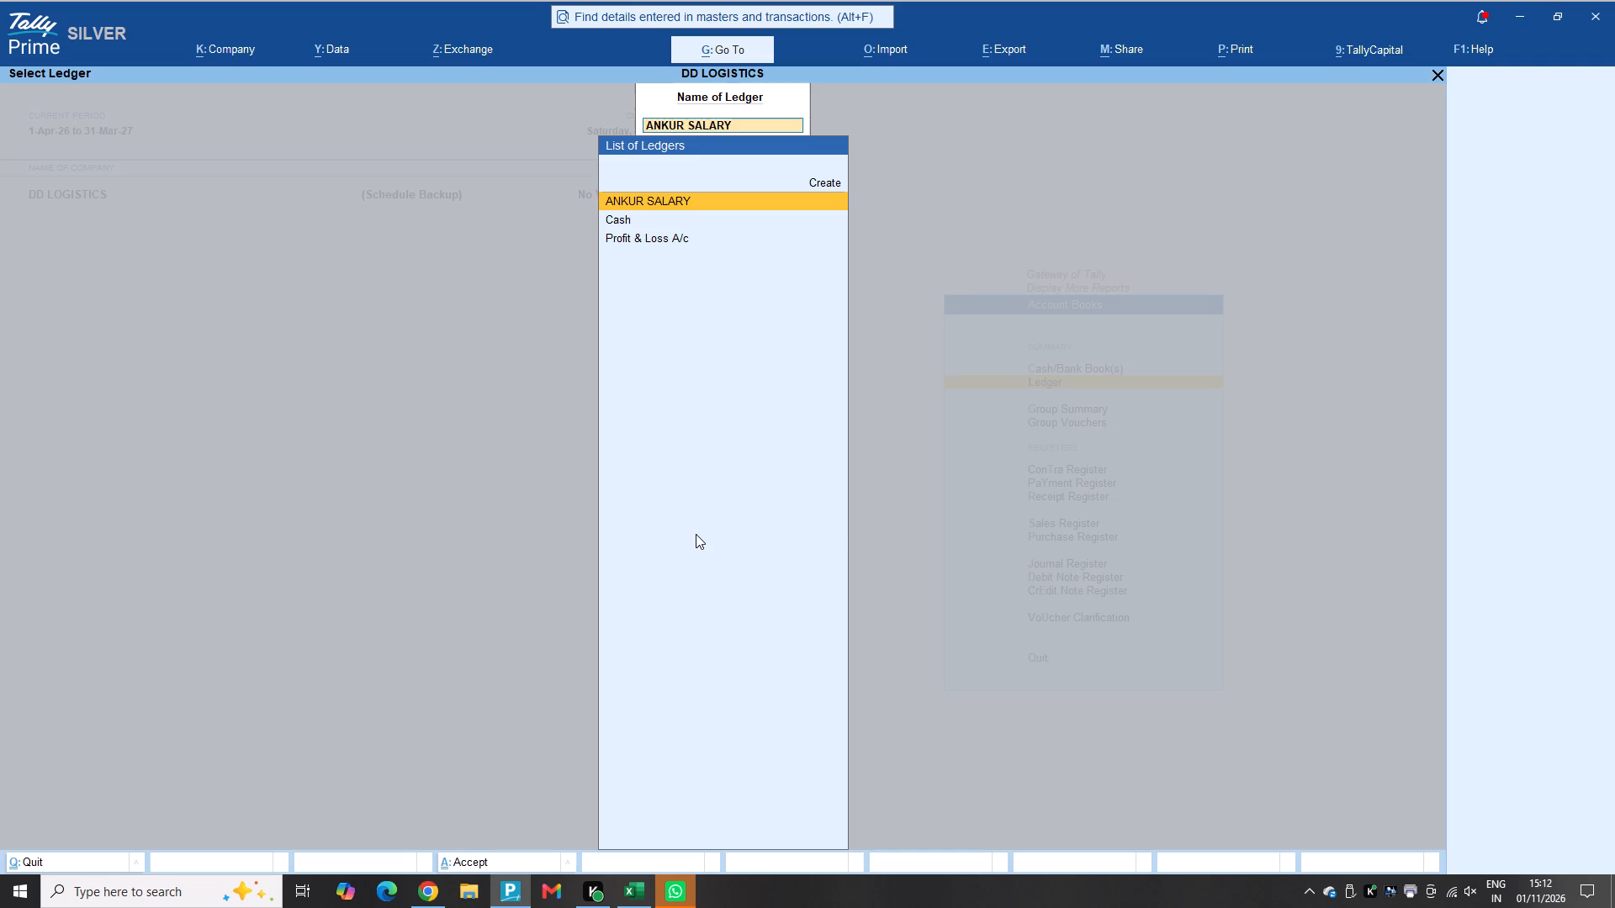
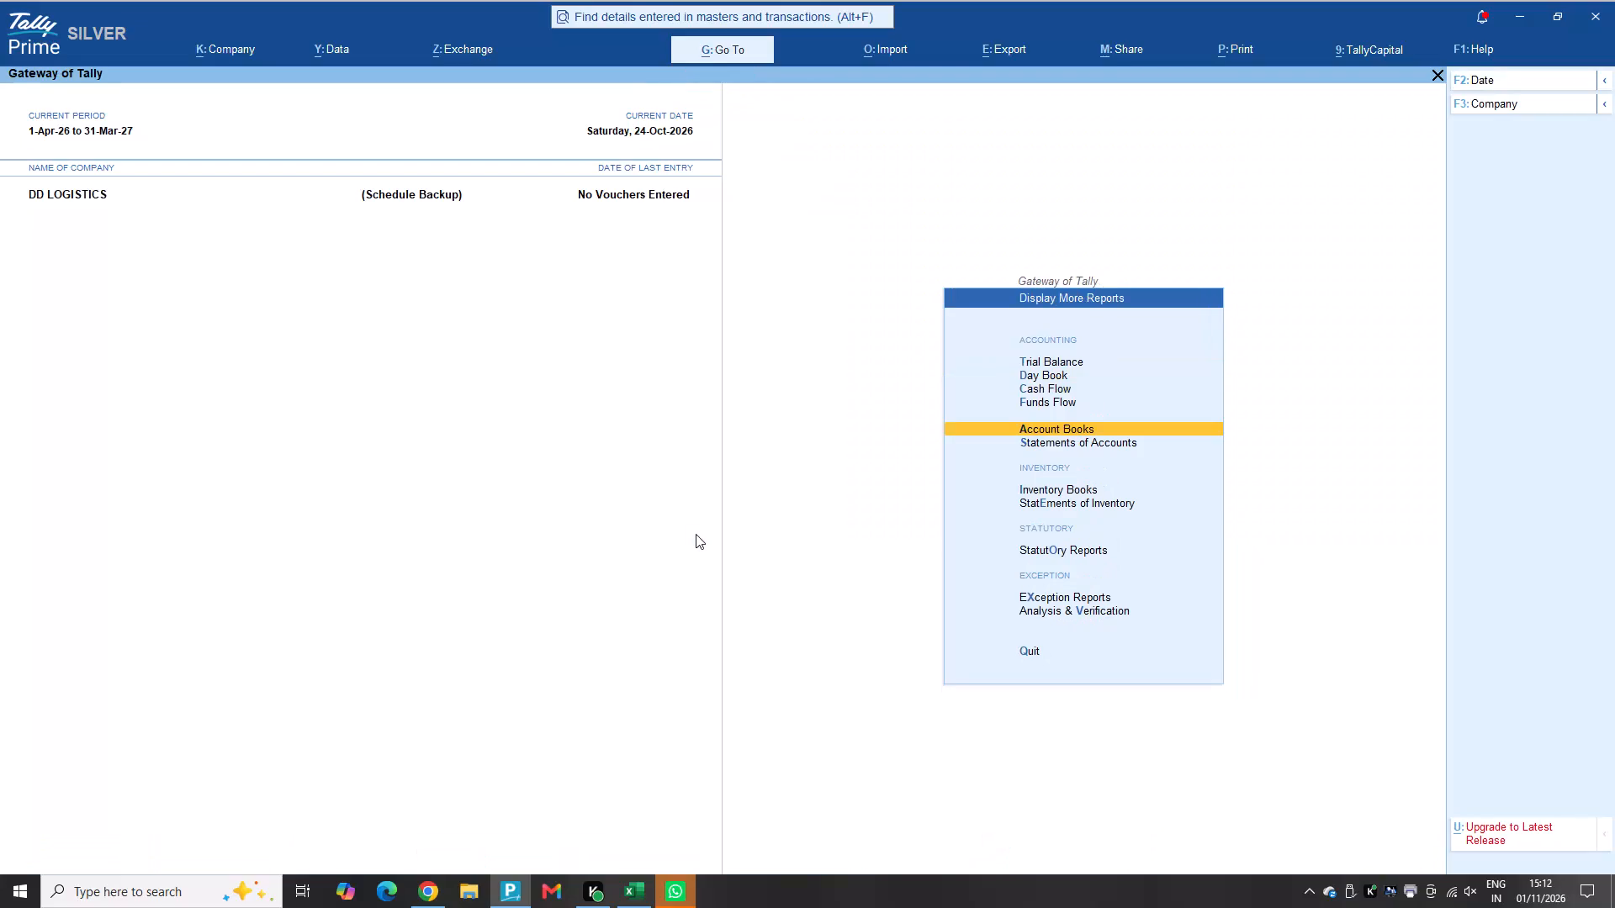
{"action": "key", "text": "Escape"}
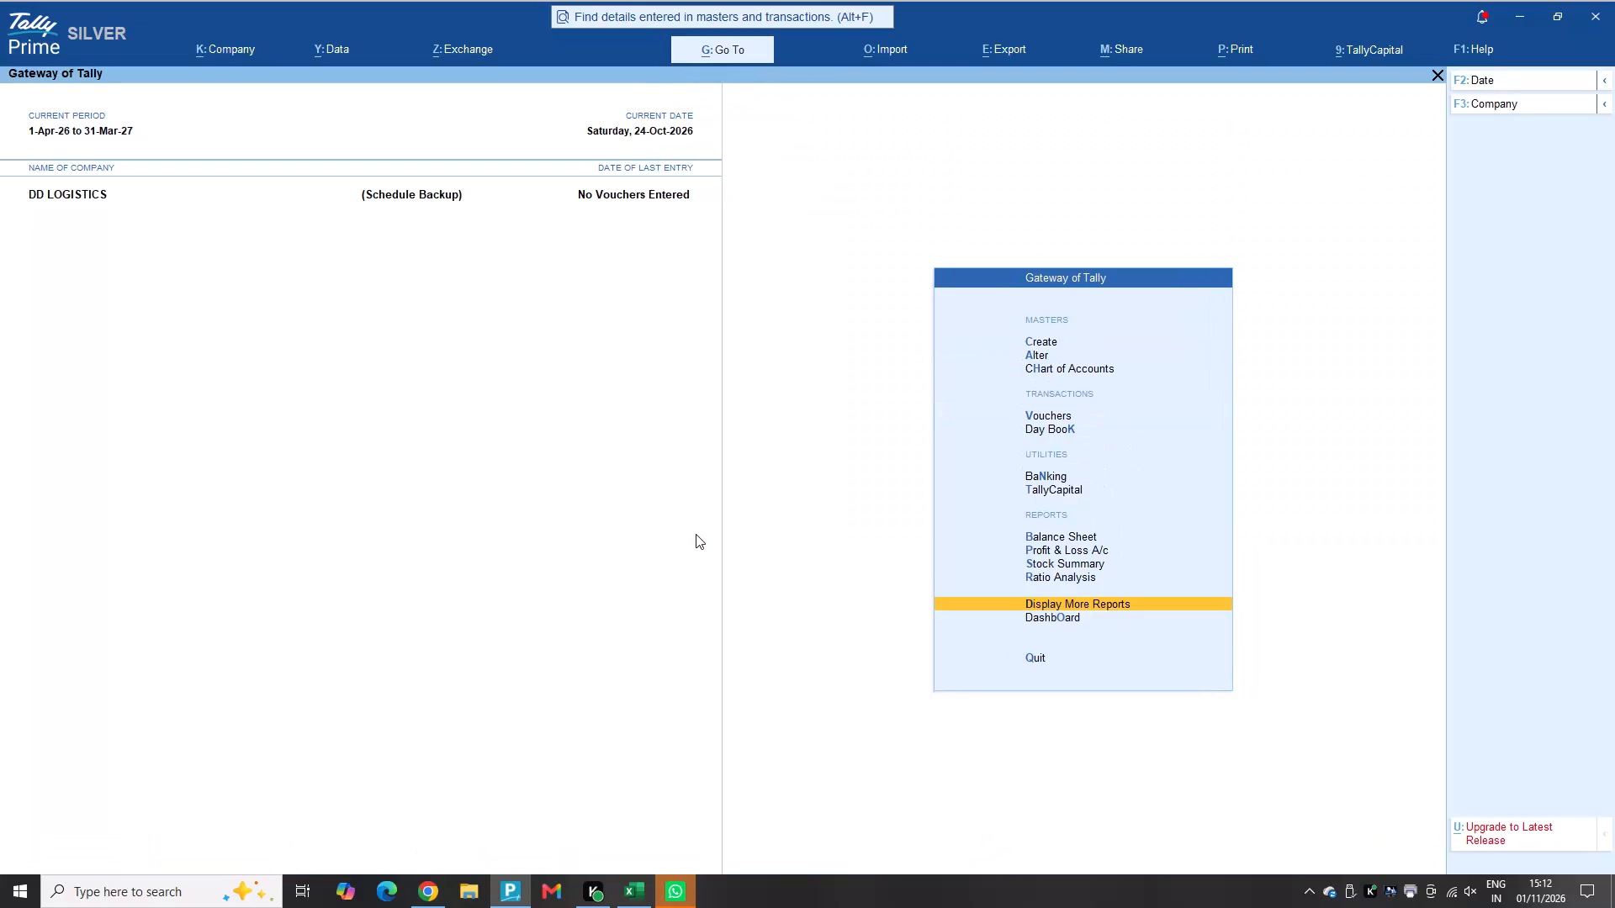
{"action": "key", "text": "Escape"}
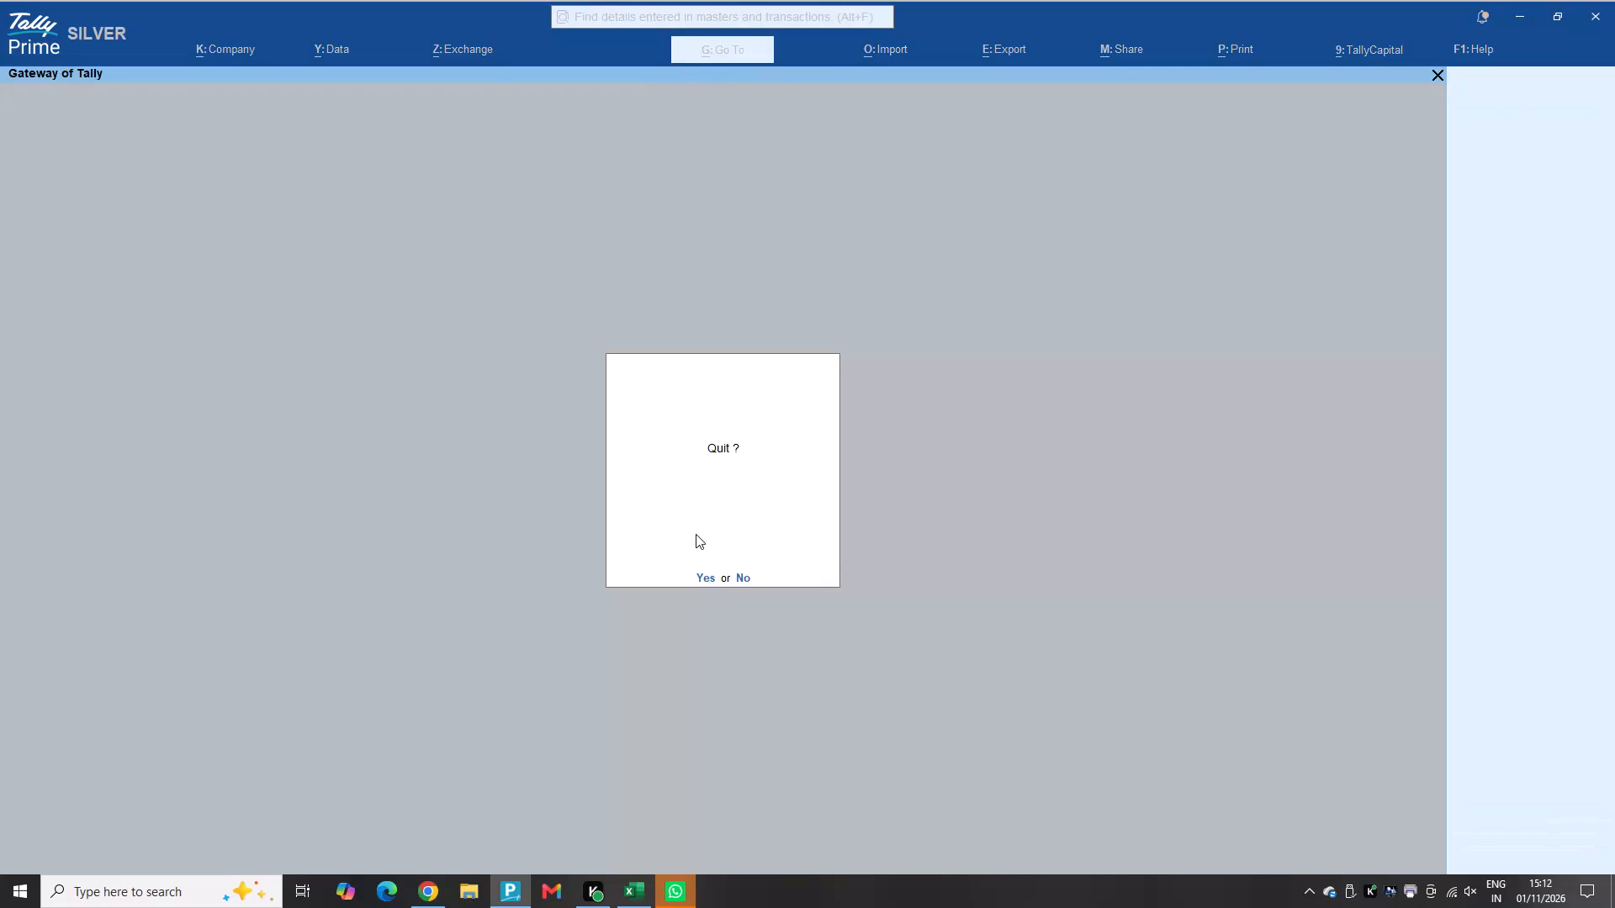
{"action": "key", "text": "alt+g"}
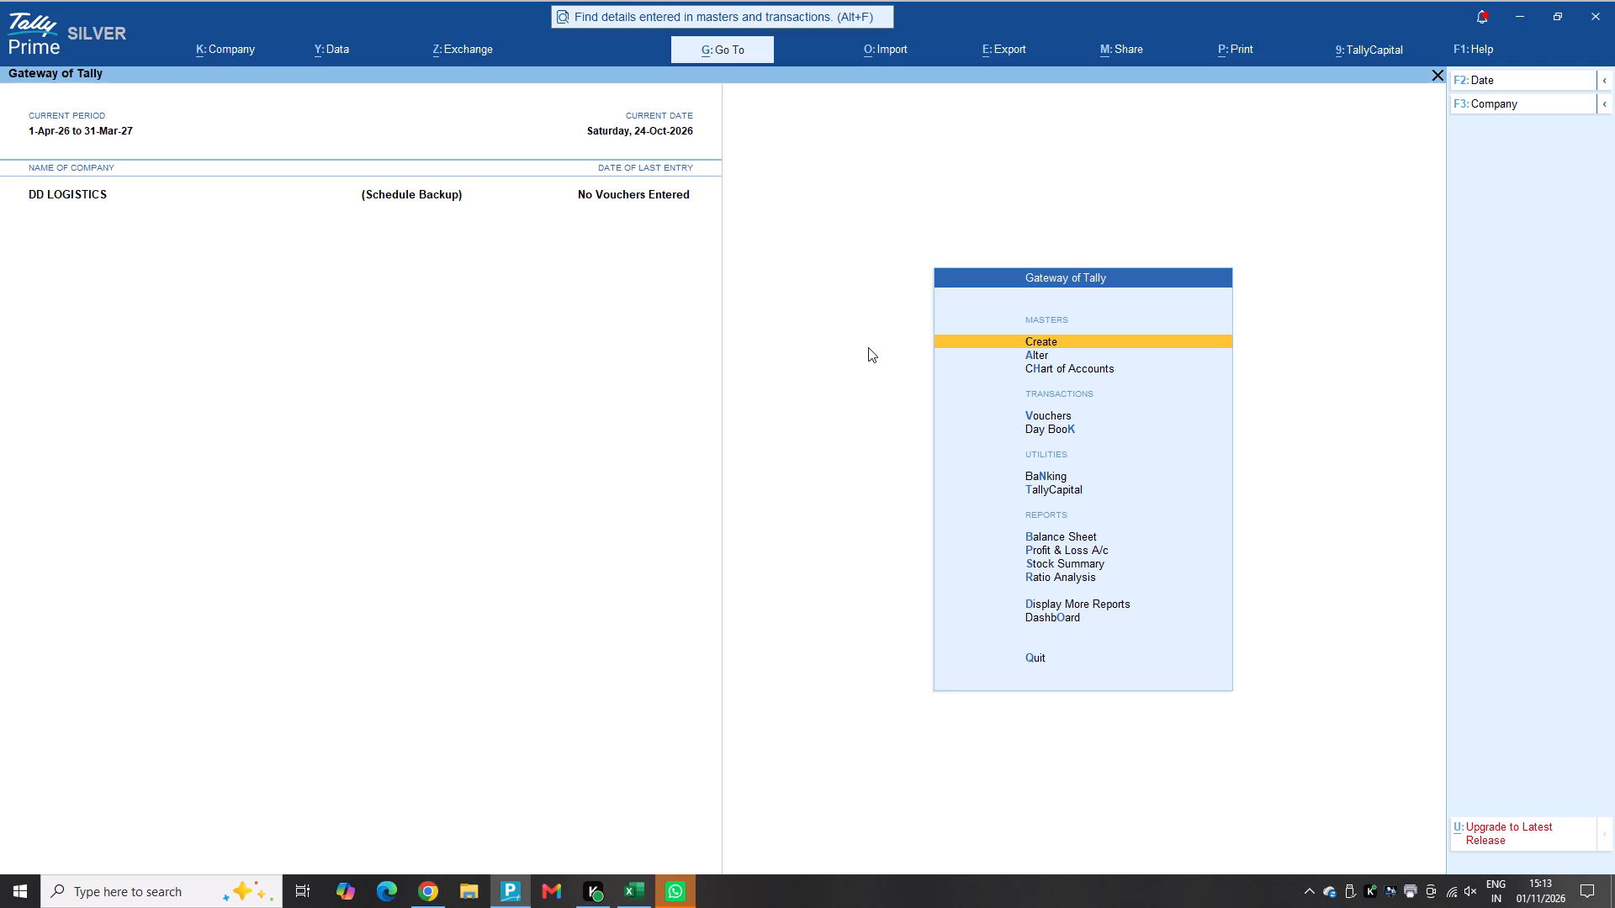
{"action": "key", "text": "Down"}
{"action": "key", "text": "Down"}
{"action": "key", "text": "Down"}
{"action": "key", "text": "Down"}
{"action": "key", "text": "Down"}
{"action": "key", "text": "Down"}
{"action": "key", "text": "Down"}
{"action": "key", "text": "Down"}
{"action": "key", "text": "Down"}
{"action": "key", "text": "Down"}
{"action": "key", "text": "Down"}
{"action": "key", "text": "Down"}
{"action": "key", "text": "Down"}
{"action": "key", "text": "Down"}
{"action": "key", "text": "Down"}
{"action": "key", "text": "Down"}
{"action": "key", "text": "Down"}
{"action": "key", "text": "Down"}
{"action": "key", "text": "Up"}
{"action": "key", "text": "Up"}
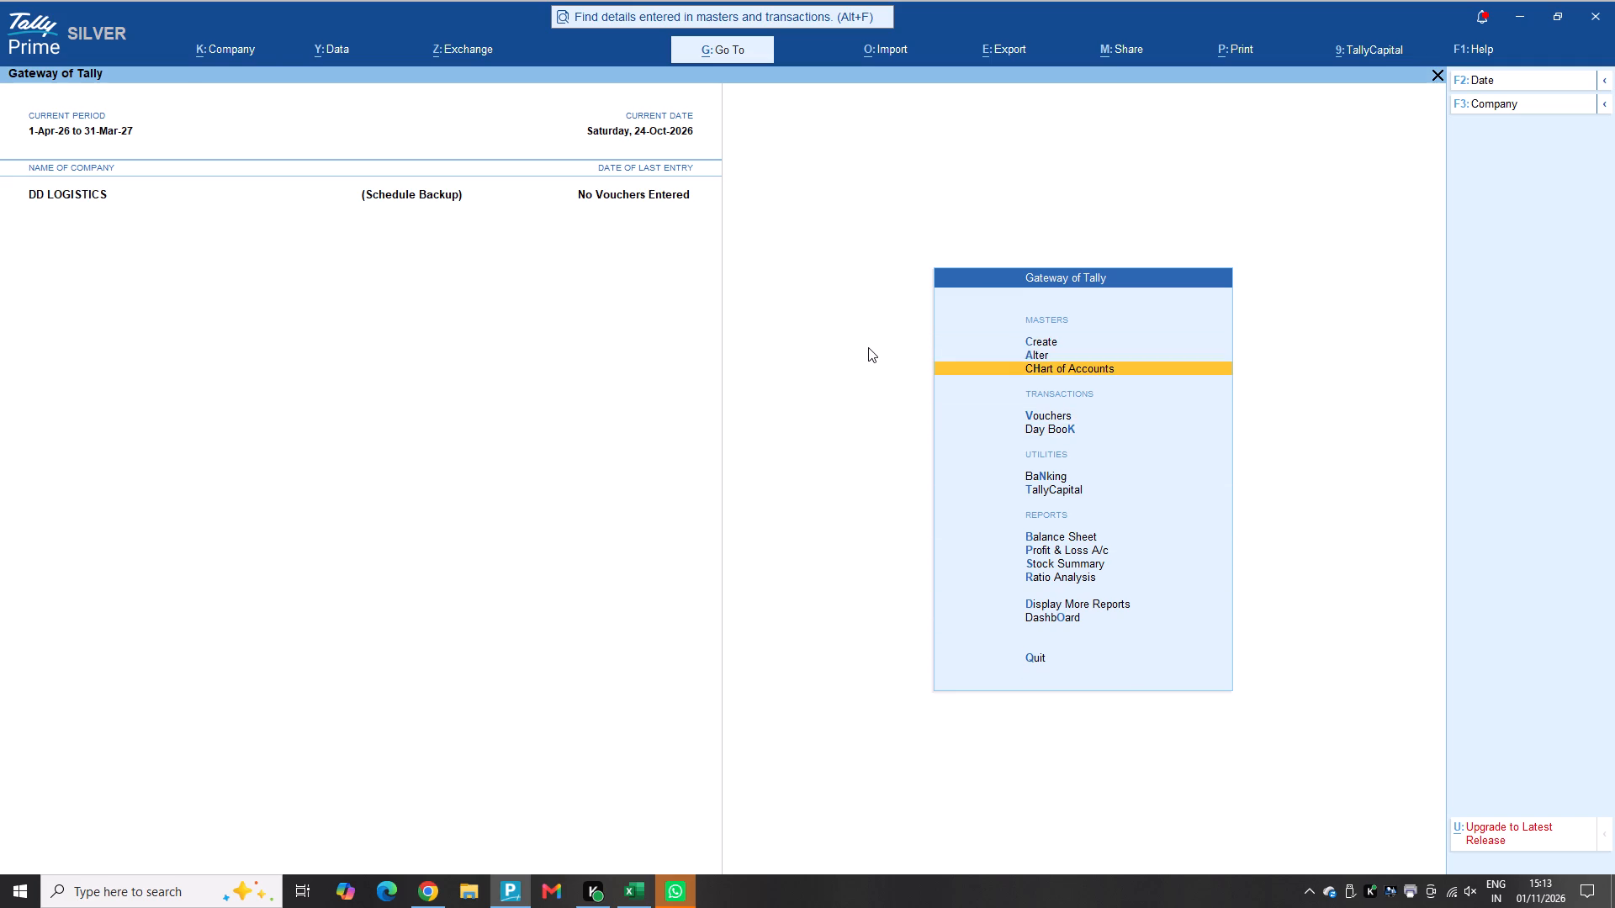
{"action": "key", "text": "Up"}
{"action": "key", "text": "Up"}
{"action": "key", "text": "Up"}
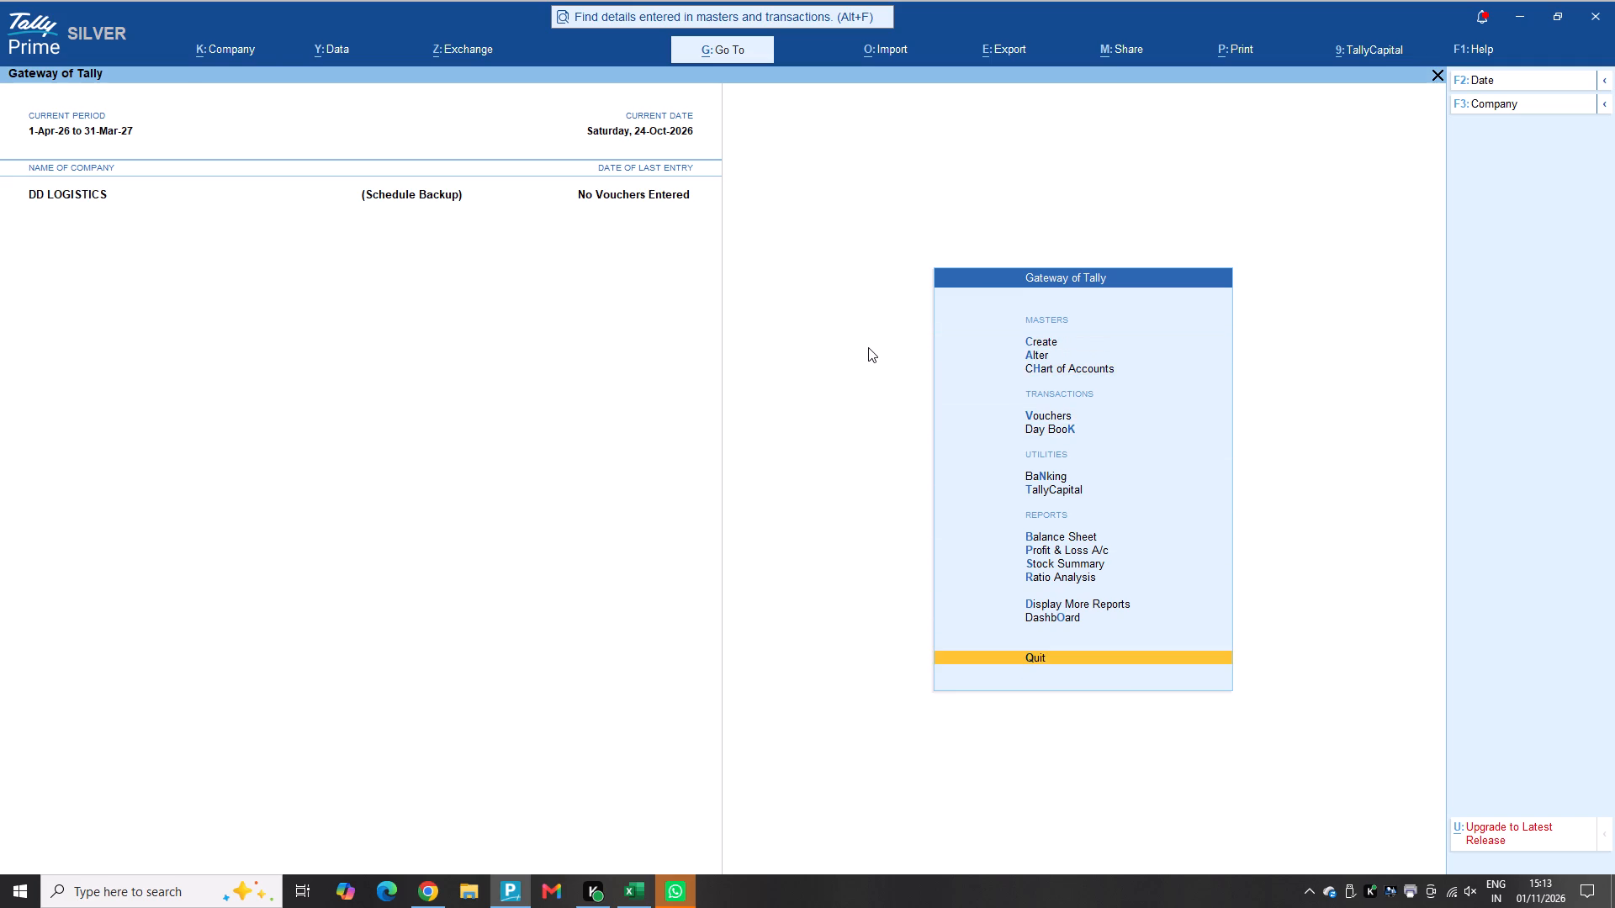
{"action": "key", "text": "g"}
Go to the Chart of Accounts report and open its list of ledgers.
{"action": "left_click", "coordinate": [733, 42]}
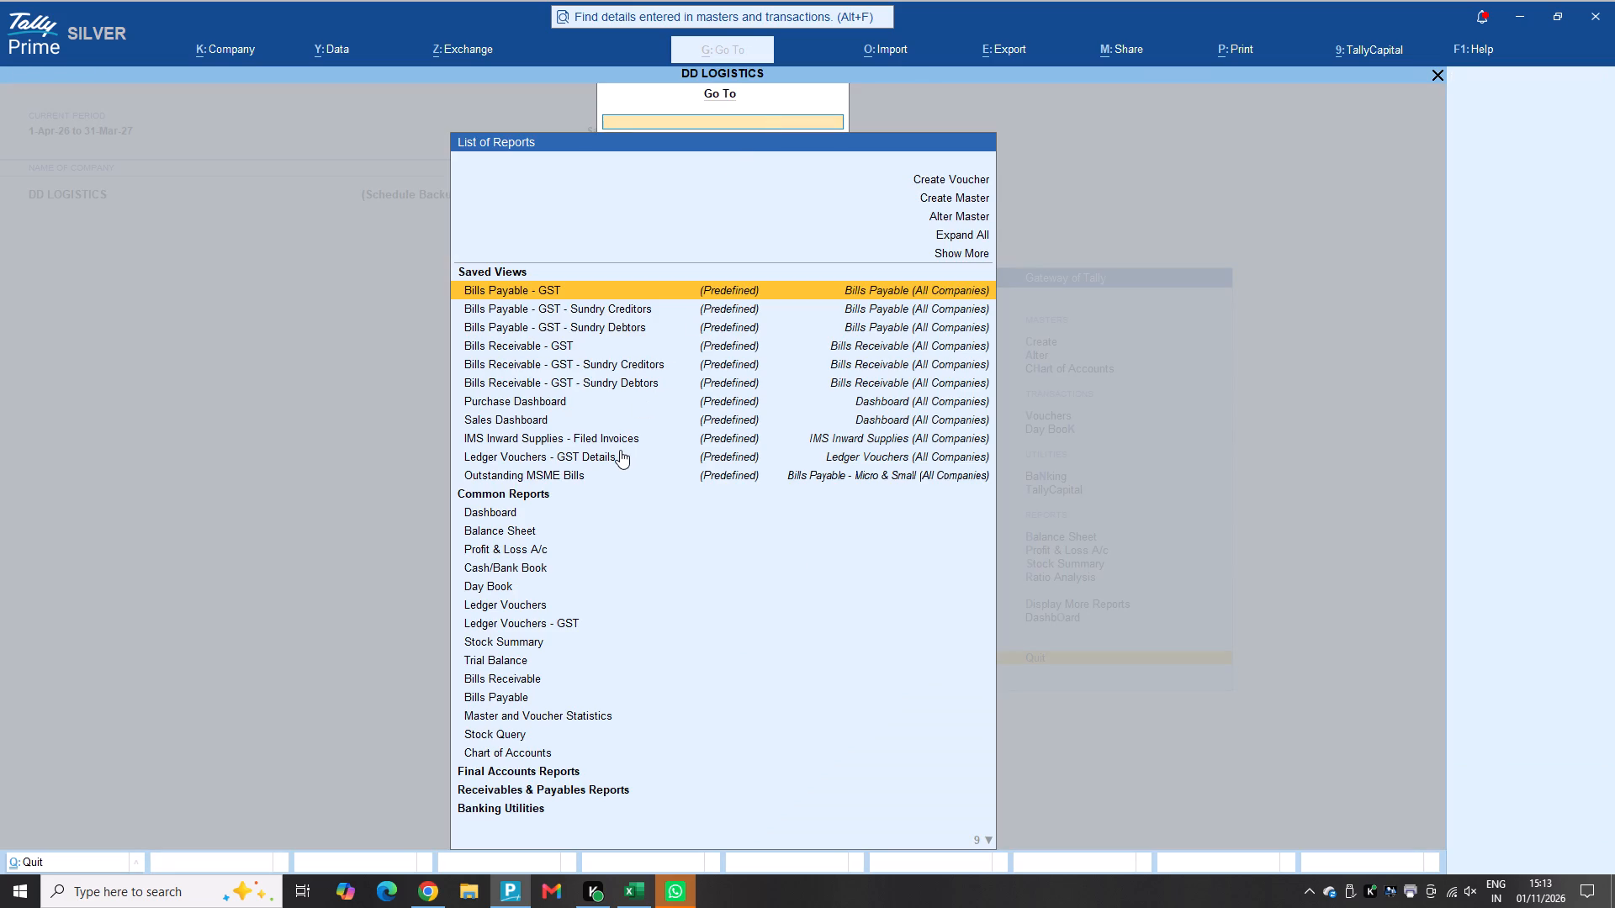
{"action": "scroll", "coordinate": [617, 450], "scroll_direction": "down", "scroll_amount": 6}
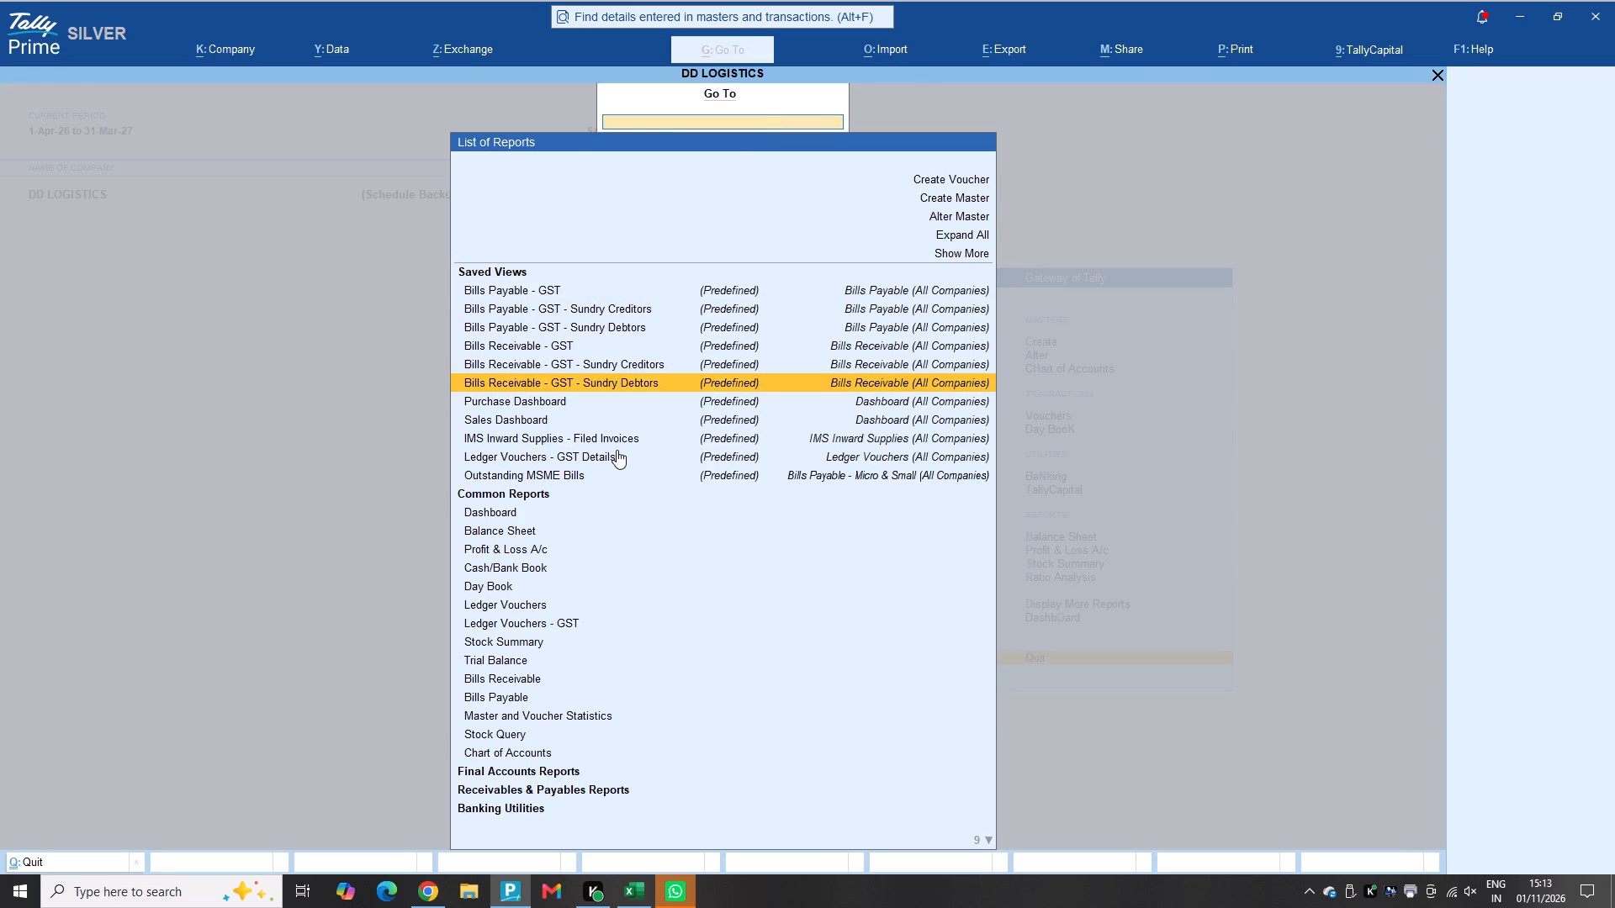
{"action": "scroll", "coordinate": [617, 450], "scroll_direction": "down", "scroll_amount": 20}
{"action": "scroll", "coordinate": [567, 471], "scroll_direction": "up", "scroll_amount": 1}
{"action": "key", "text": "Return"}
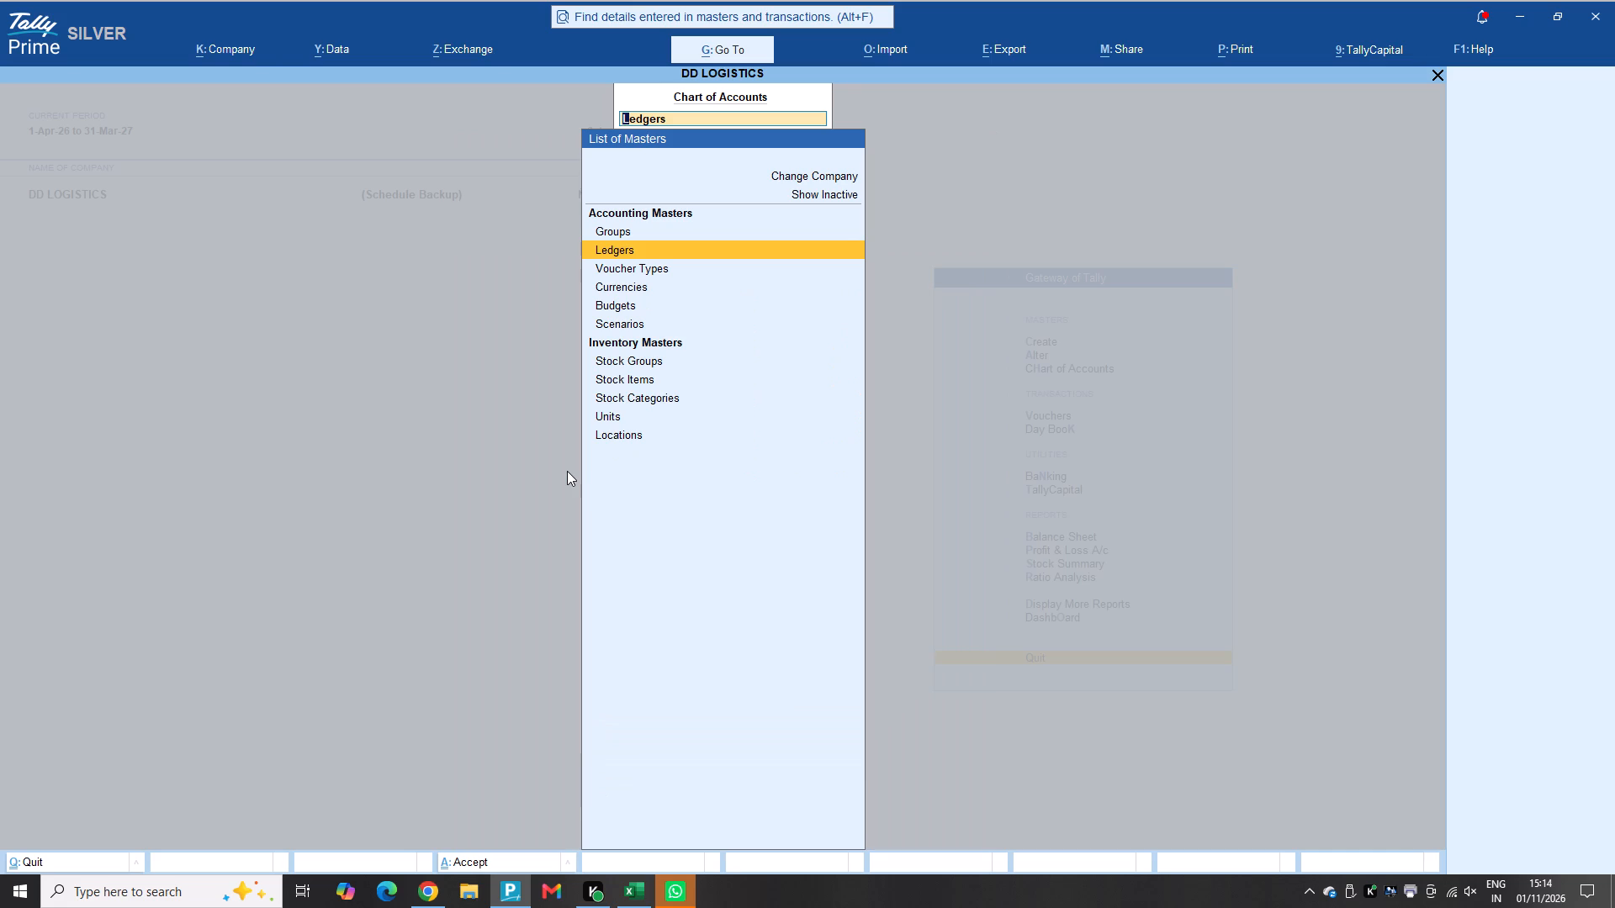
{"action": "key", "text": "Return"}
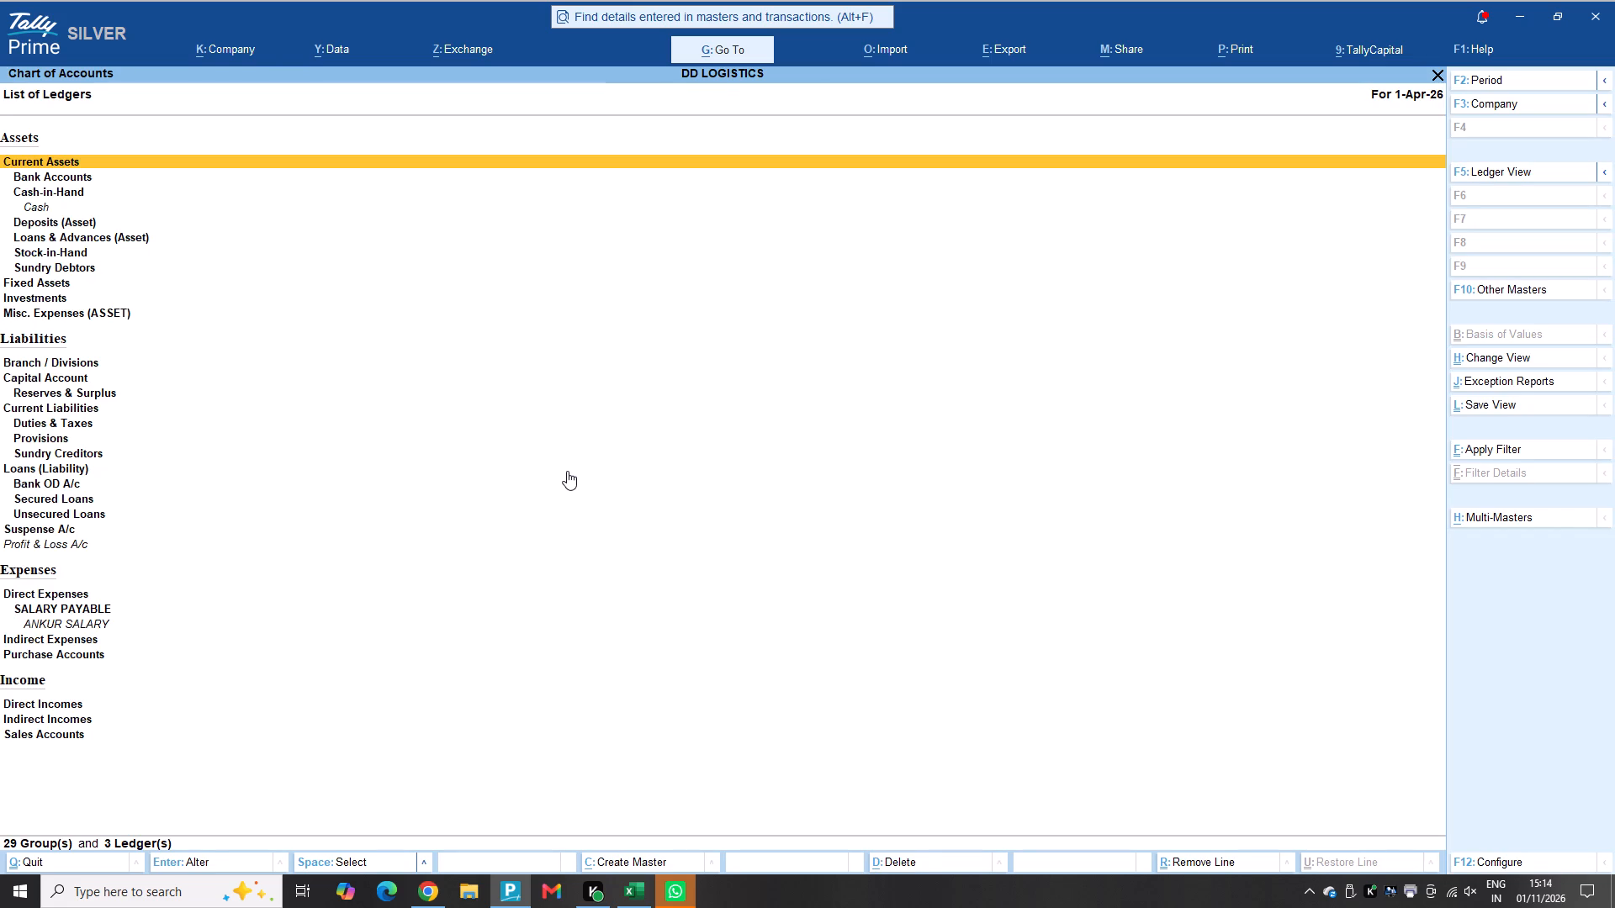
Delete the ANKUR SALARY ledger under SALARY PAYABLE and leave the Chart of Accounts.
{"action": "key", "text": "Down"}
{"action": "key", "text": "Down"}
{"action": "key", "text": "Down"}
{"action": "key", "text": "Down"}
{"action": "key", "text": "Down"}
{"action": "key", "text": "Down"}
{"action": "key", "text": "Down"}
{"action": "key", "text": "Down"}
{"action": "key", "text": "Down"}
{"action": "key", "text": "Down"}
{"action": "key", "text": "Down"}
{"action": "key", "text": "Down"}
{"action": "key", "text": "Down"}
{"action": "key", "text": "Down"}
{"action": "key", "text": "Down"}
{"action": "key", "text": "Down"}
{"action": "key", "text": "Down"}
{"action": "key", "text": "Down"}
{"action": "key", "text": "Down"}
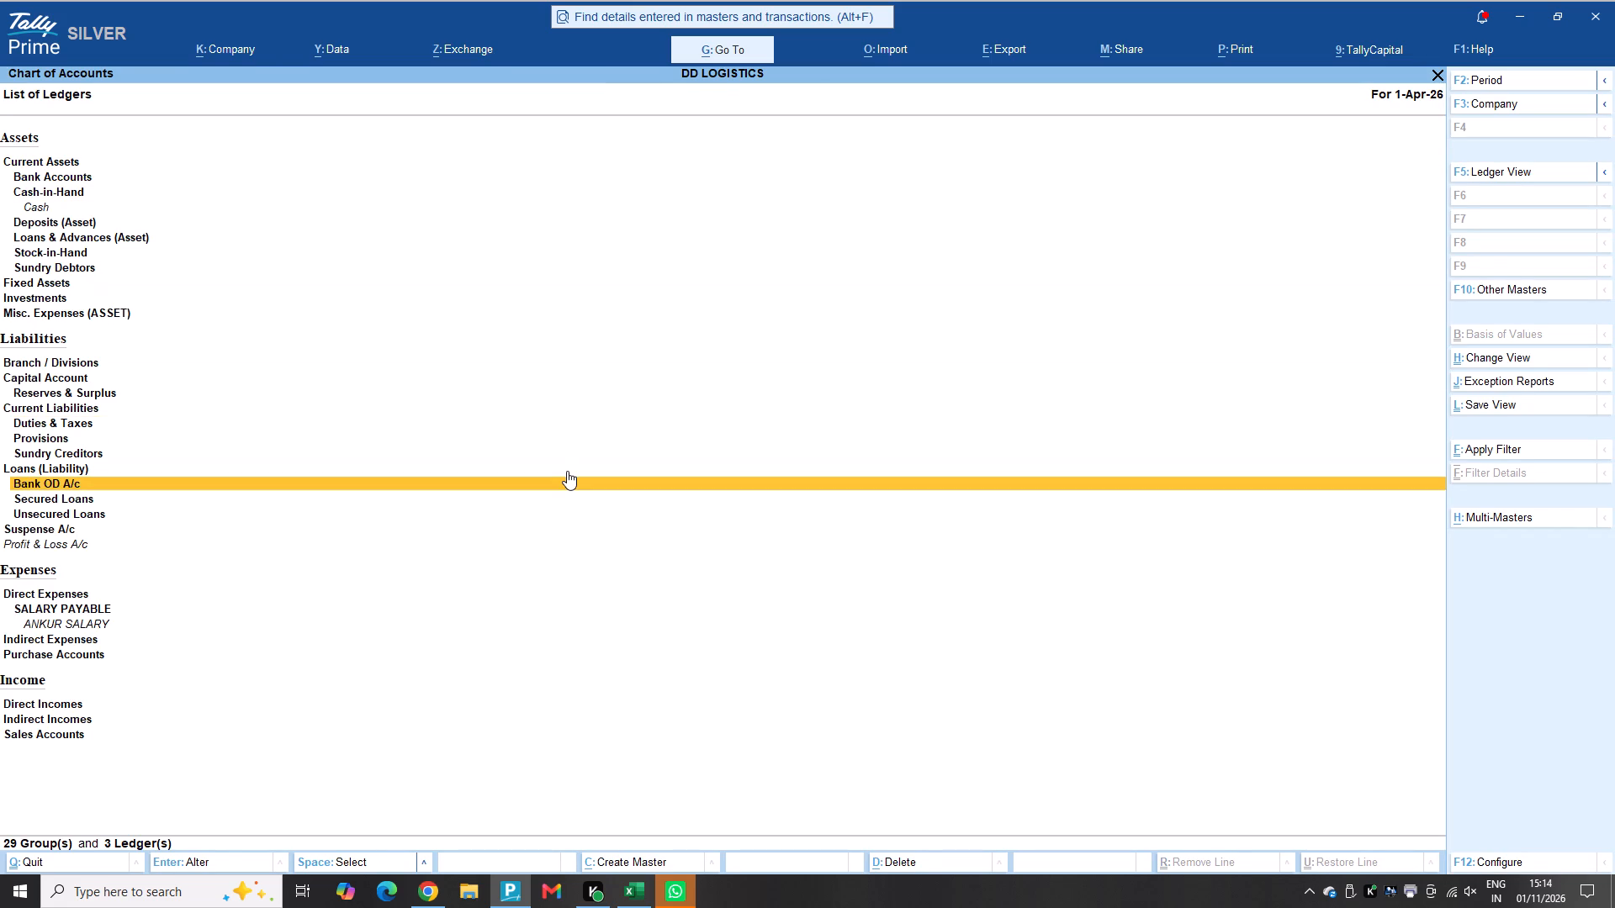
{"action": "key", "text": "Down"}
{"action": "key", "text": "Down"}
{"action": "key", "text": "Down"}
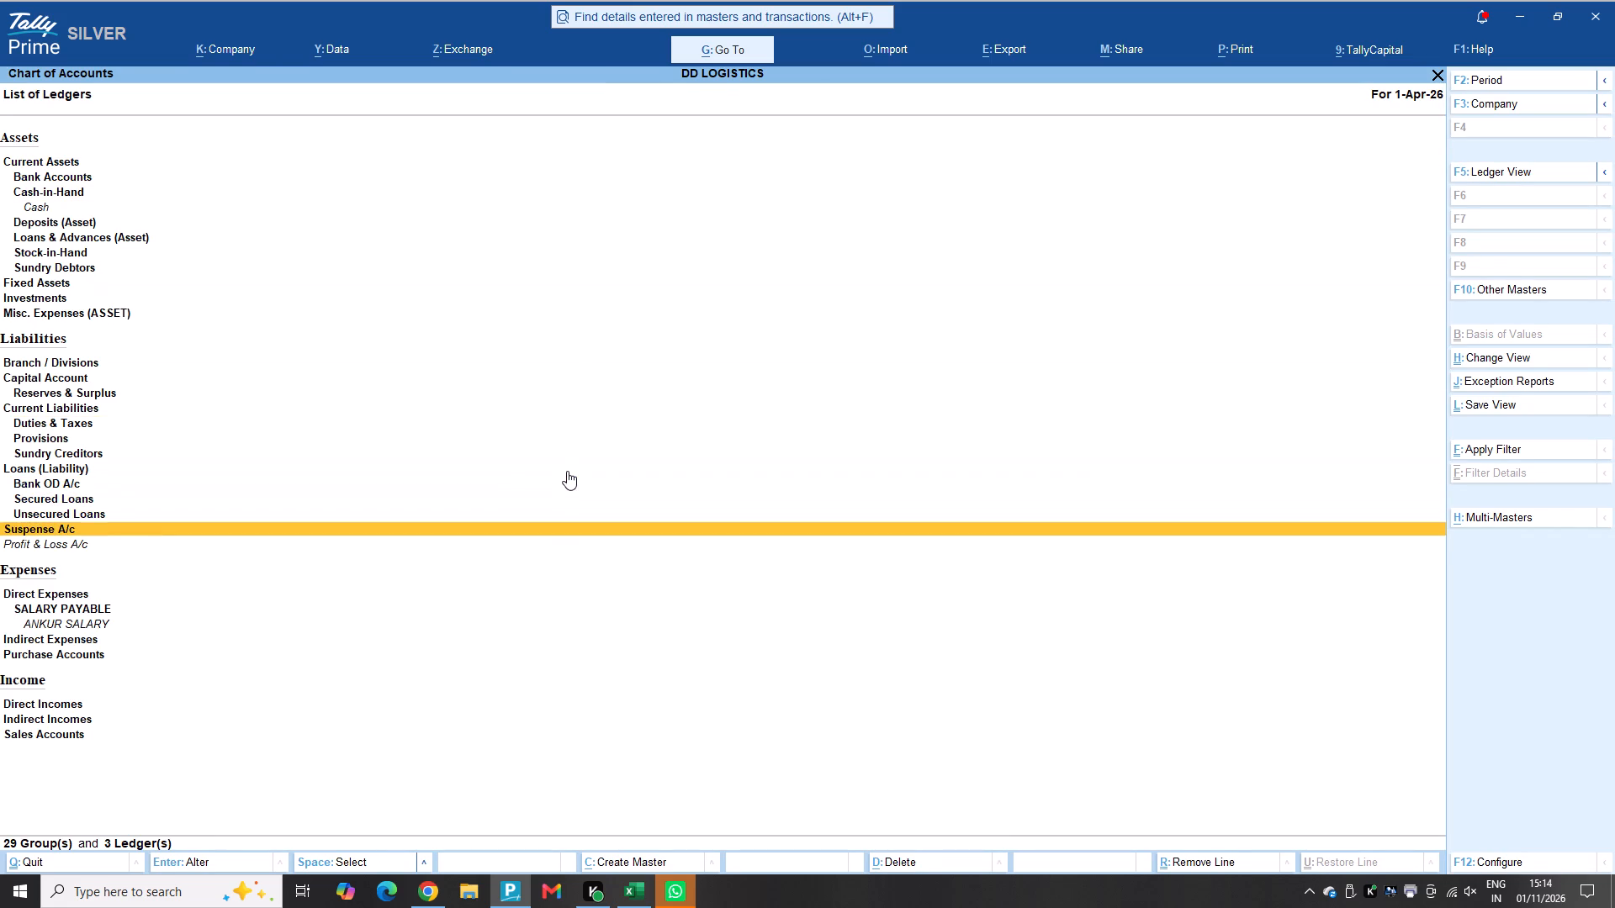
{"action": "key", "text": "Down"}
{"action": "key", "text": "Down"}
{"action": "key", "text": "Down"}
{"action": "key", "text": "Down"}
{"action": "key", "text": "Return"}
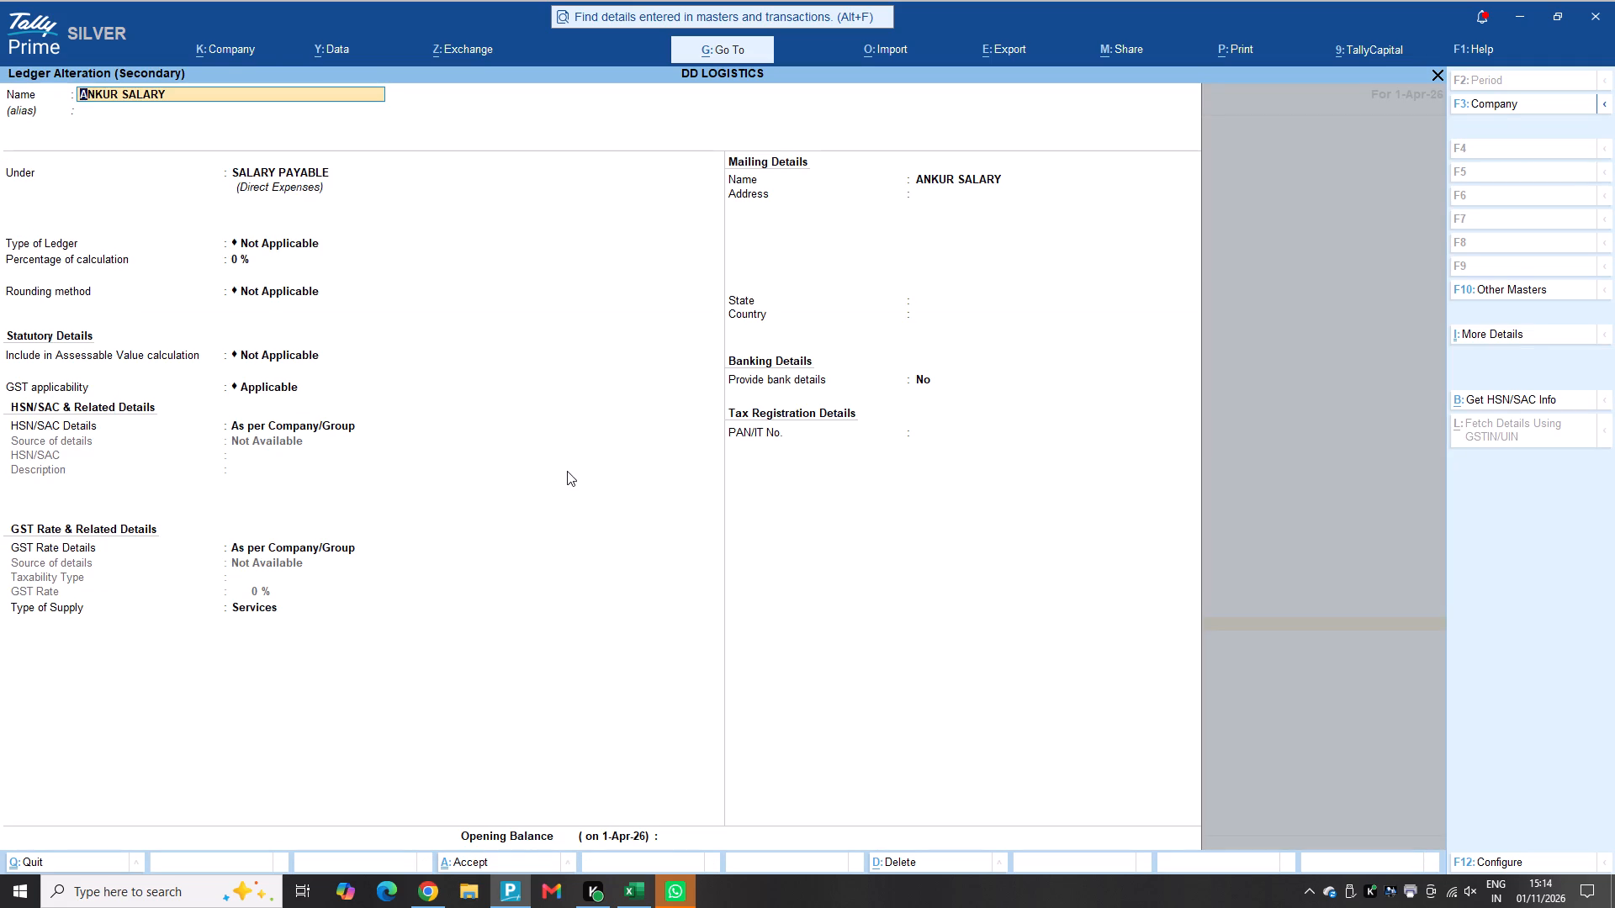
{"action": "key", "text": "alt+d"}
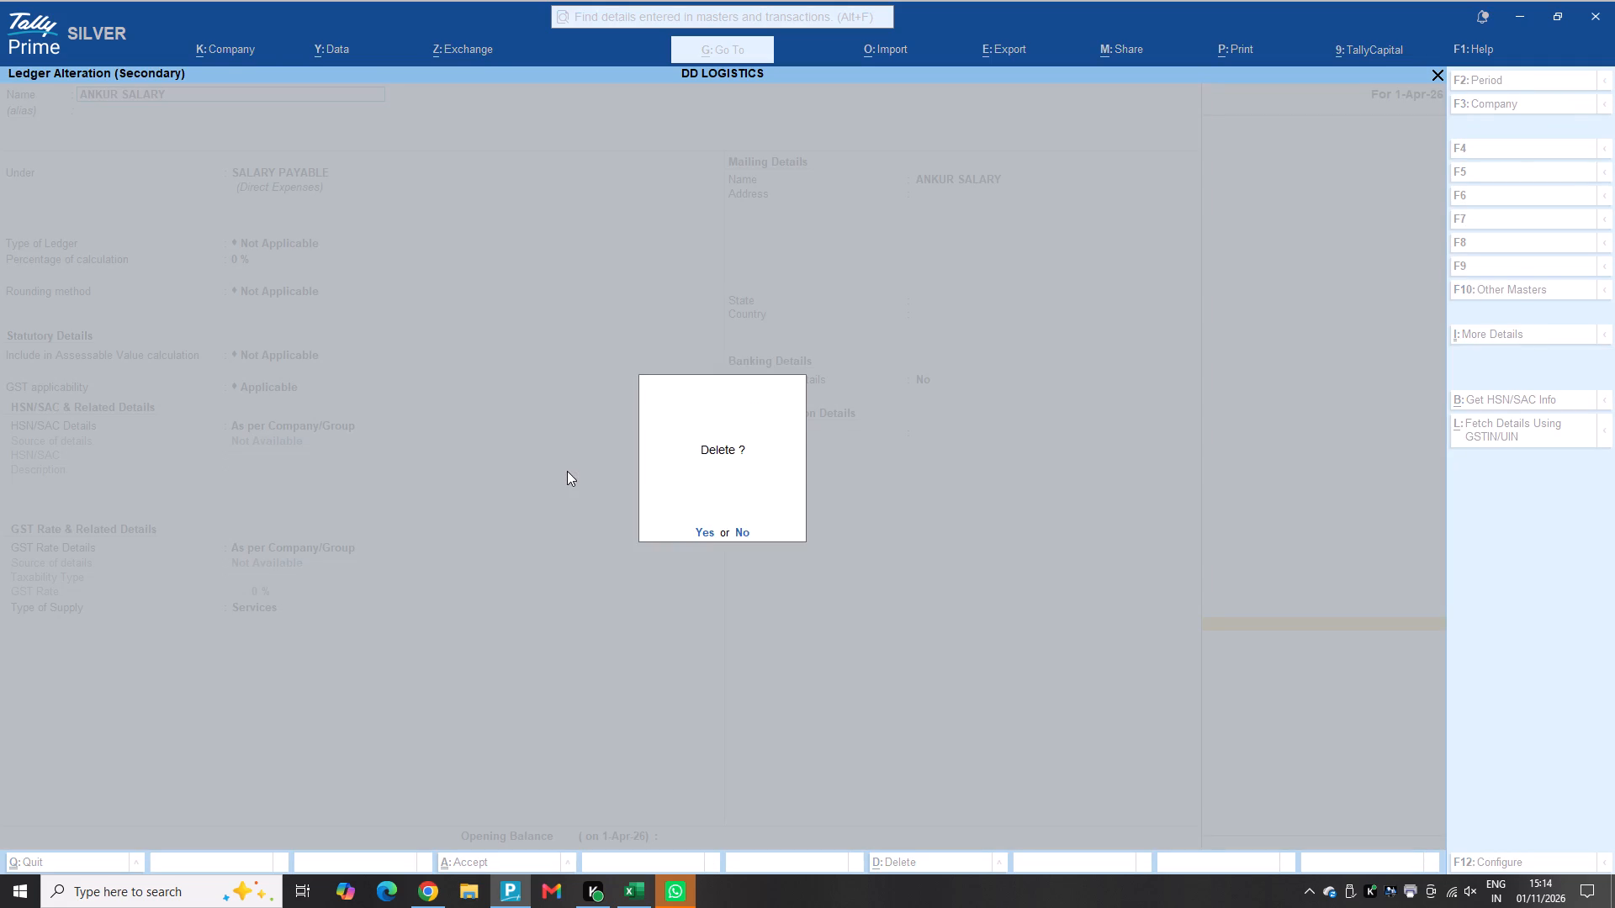
{"action": "key", "text": "y"}
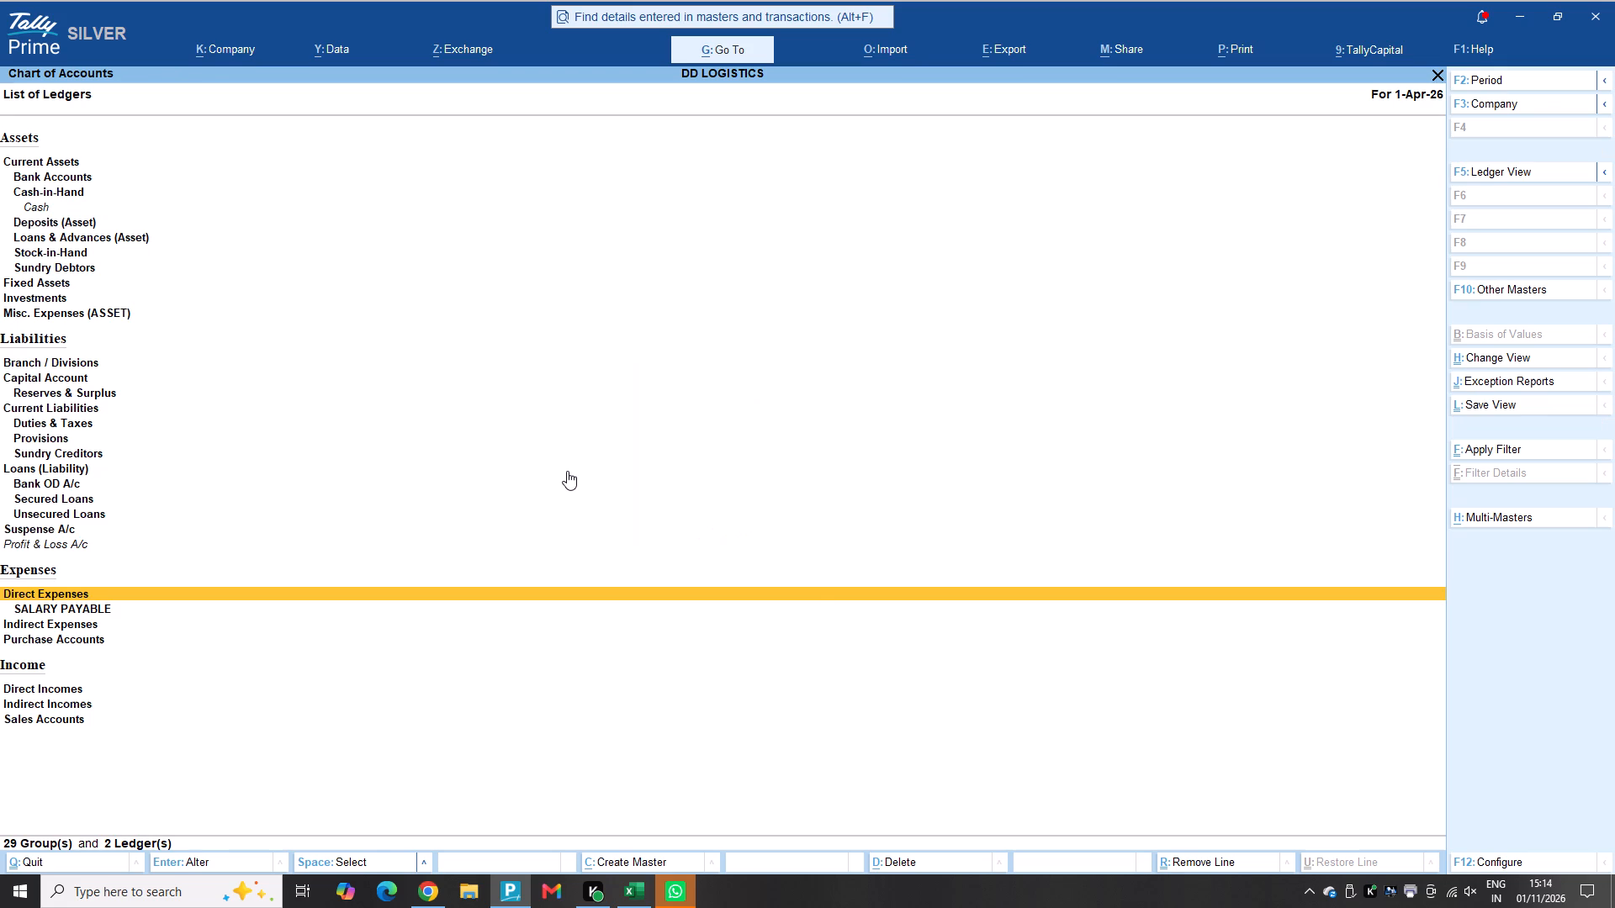
{"action": "key", "text": "Escape"}
{"action": "key", "text": "Escape"}
{"action": "key", "text": "Escape"}
{"action": "key", "text": "Escape"}
{"action": "key", "text": "Escape"}
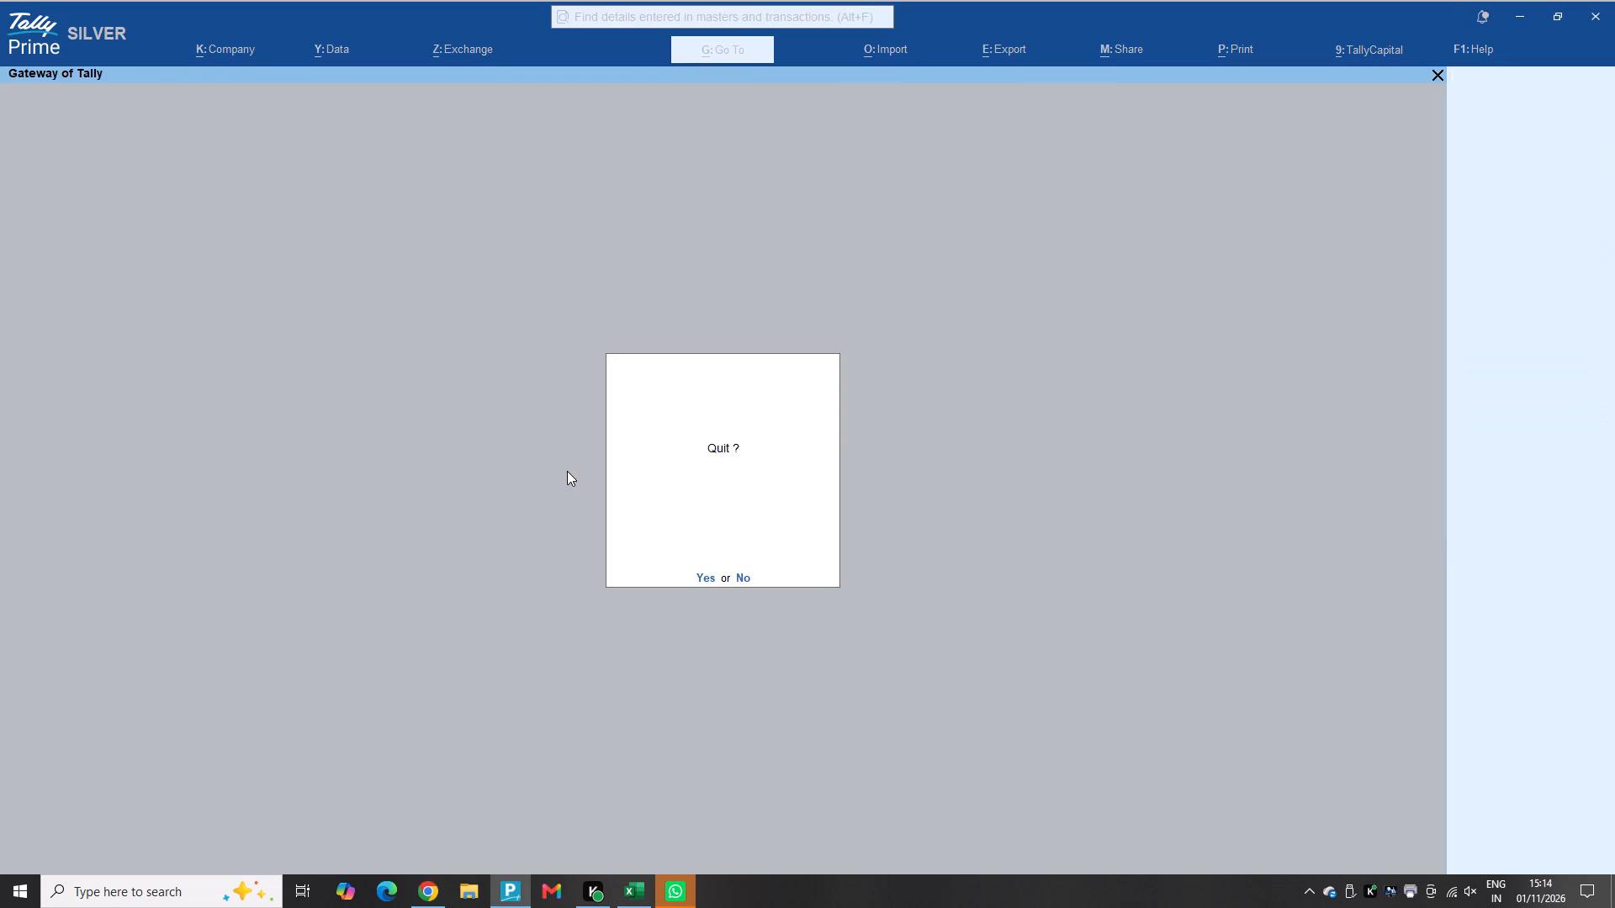
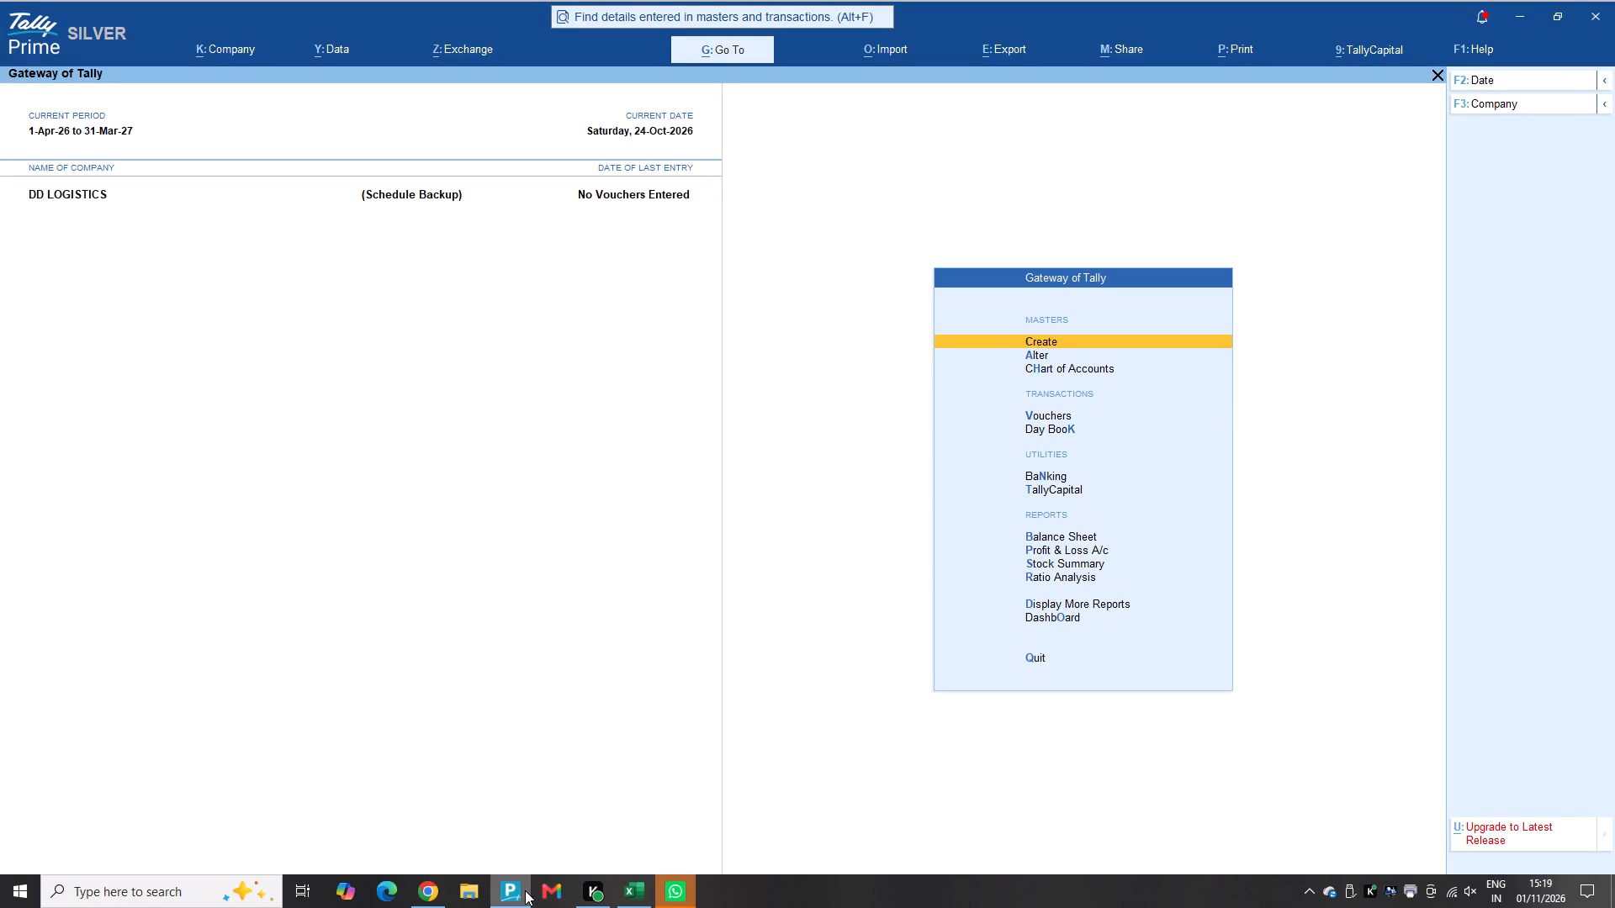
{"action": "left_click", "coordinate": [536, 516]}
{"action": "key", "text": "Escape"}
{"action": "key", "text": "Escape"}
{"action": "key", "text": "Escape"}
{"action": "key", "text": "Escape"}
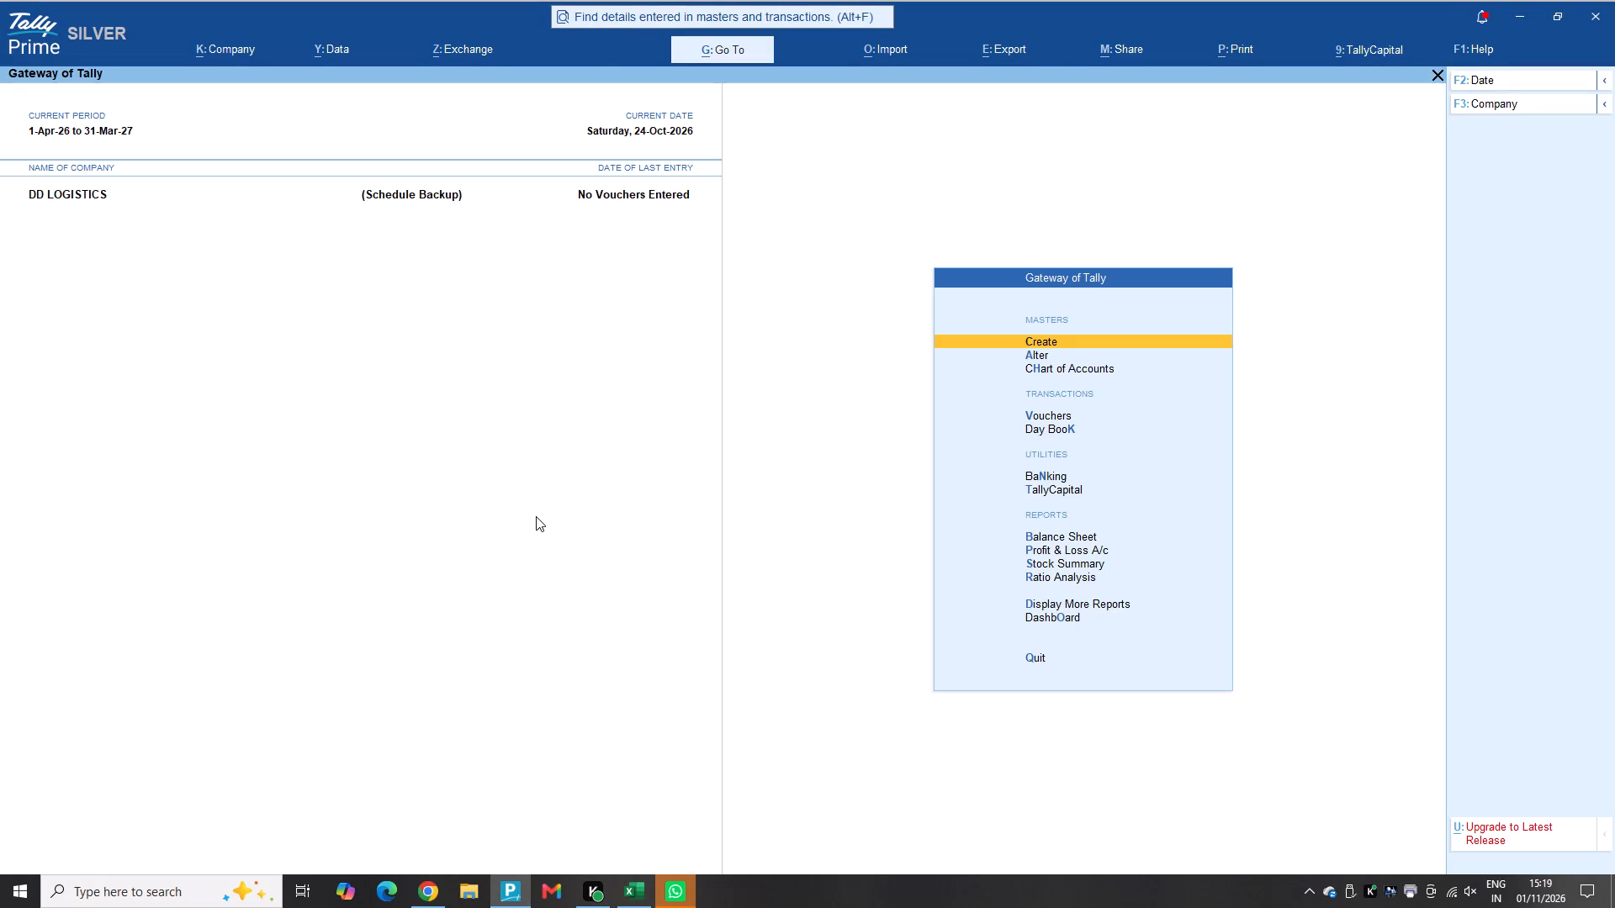